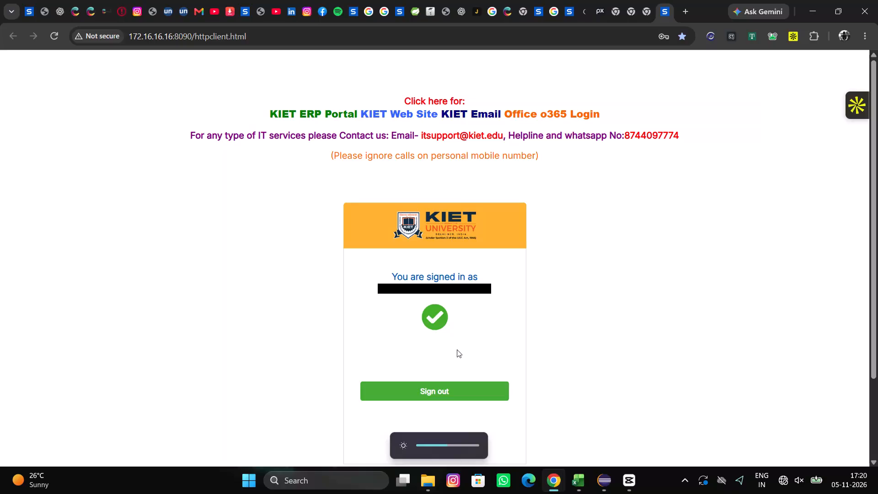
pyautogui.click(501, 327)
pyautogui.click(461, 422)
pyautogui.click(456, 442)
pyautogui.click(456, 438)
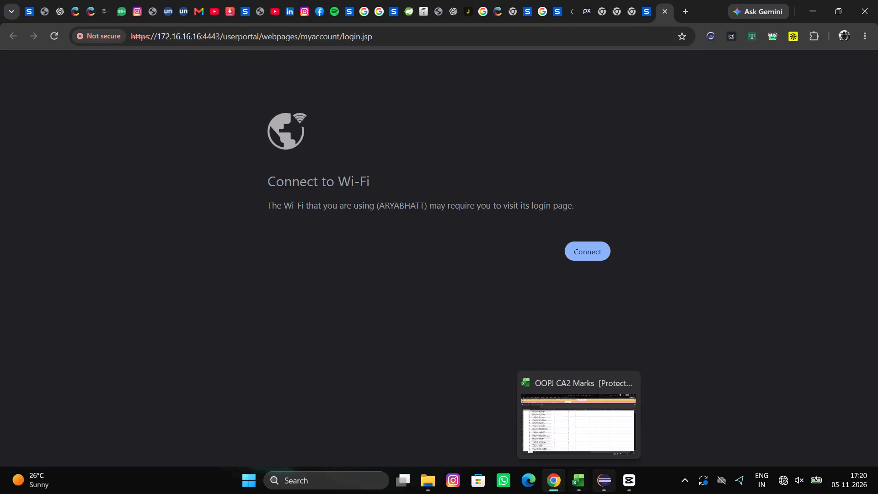
# Switch to CapCut and play the project full screen from the start, reviewing the footage up to about 00:29.
pyautogui.click(634, 483)
pyautogui.click(345, 354)
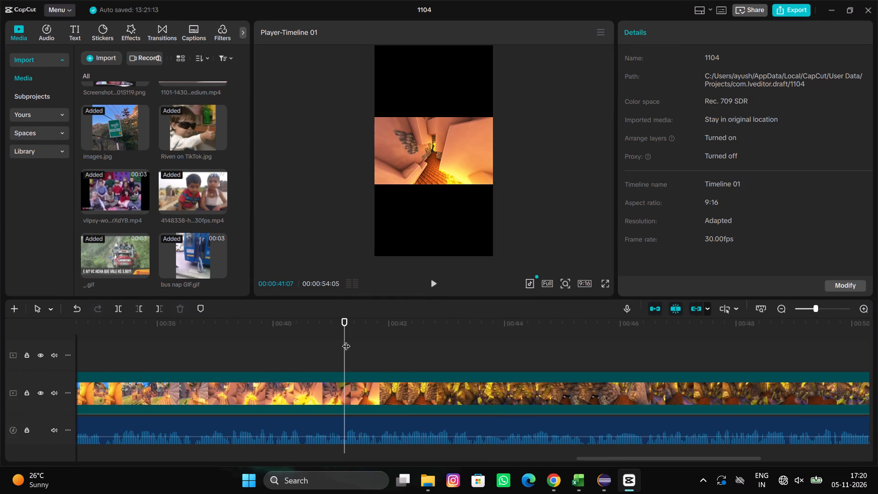
pyautogui.moveTo(345, 340); pyautogui.dragTo(0, 430)
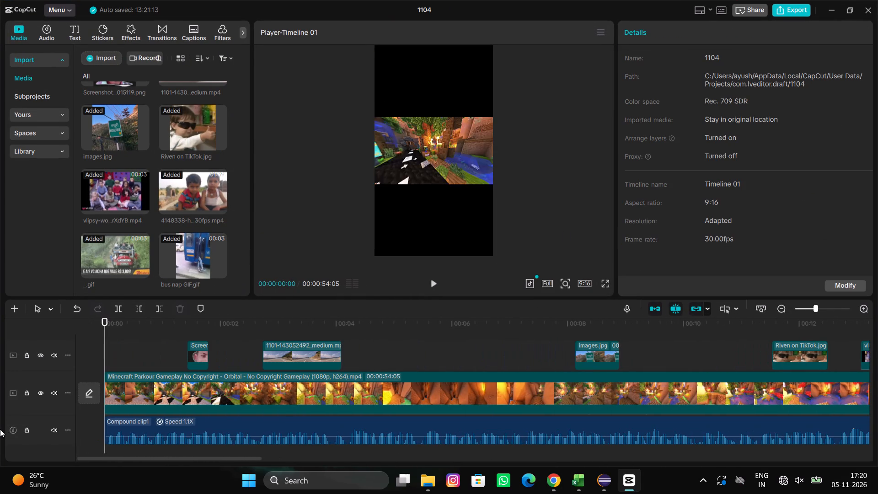
pyautogui.click(605, 281)
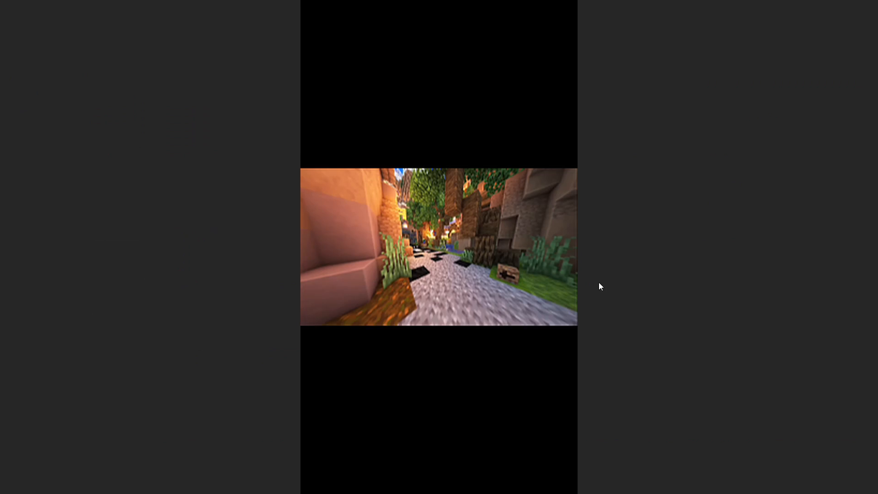
pyautogui.rightClick(227, 387)
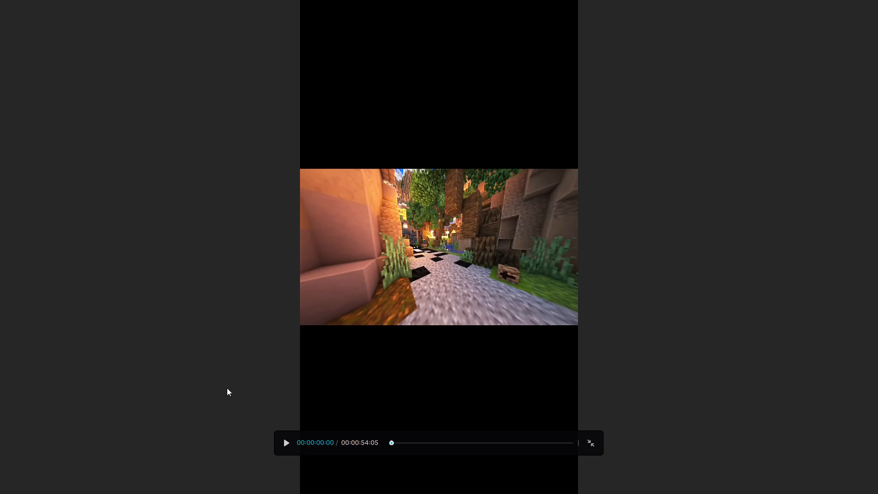
pyautogui.press('space')
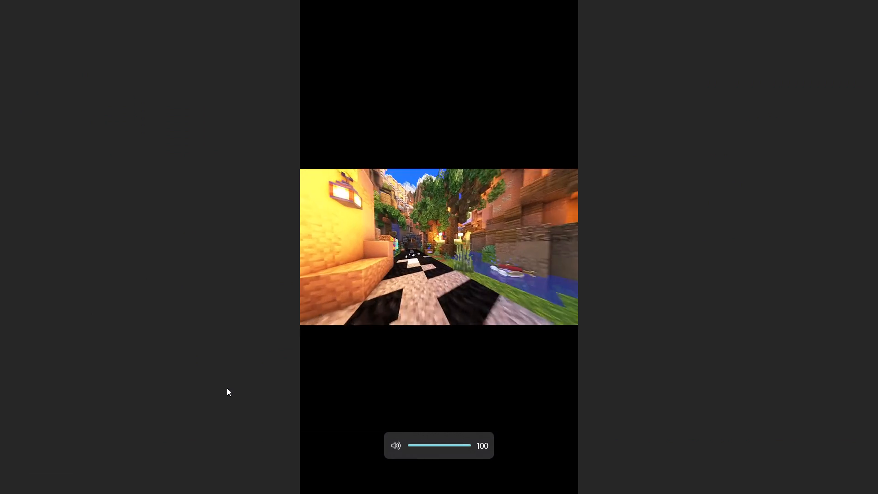
pyautogui.press('space')
pyautogui.press('space')
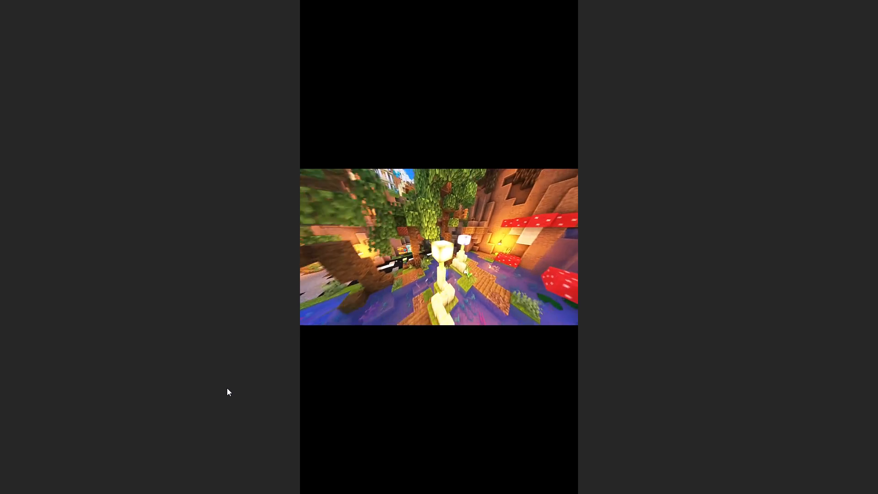
pyautogui.press('space')
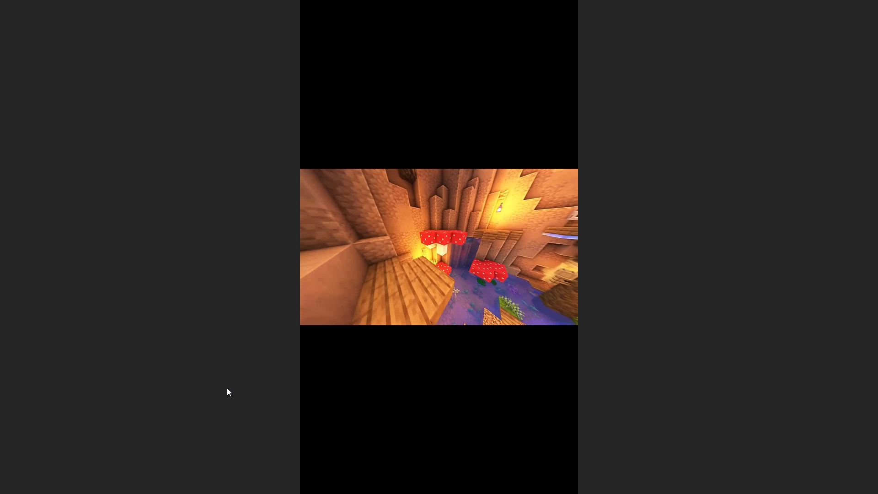
pyautogui.press('space')
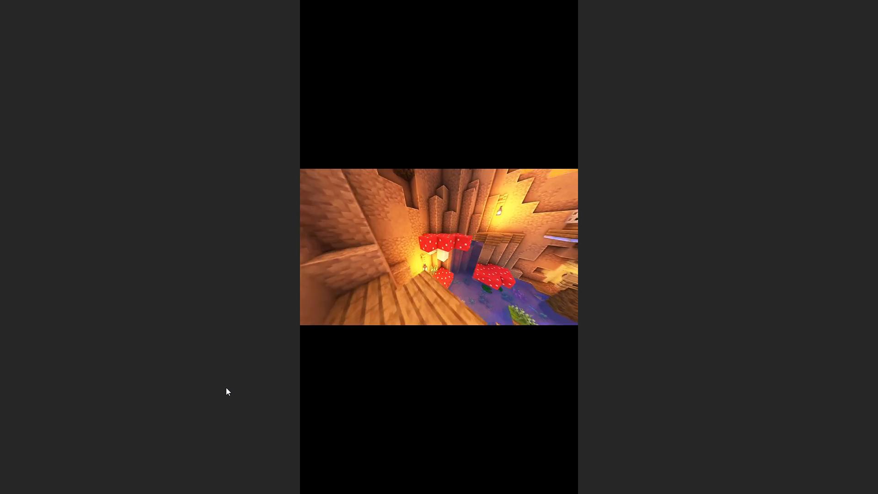
pyautogui.rightClick(226, 387)
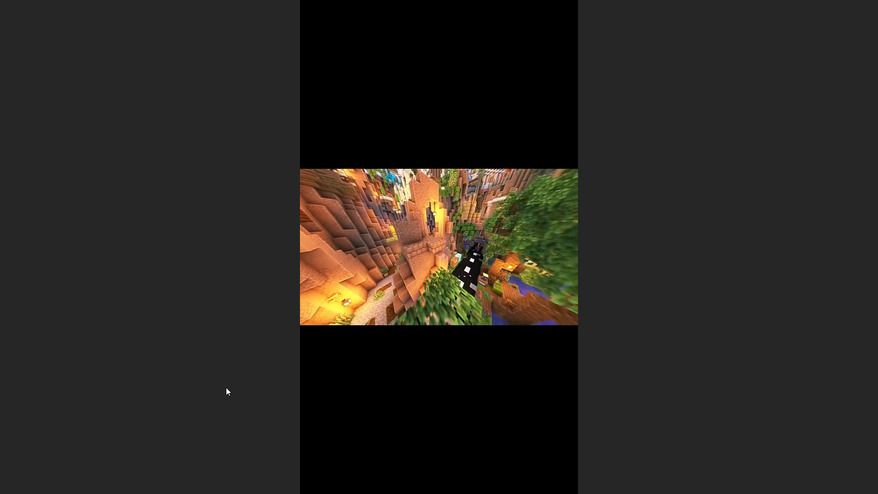
pyautogui.press('space')
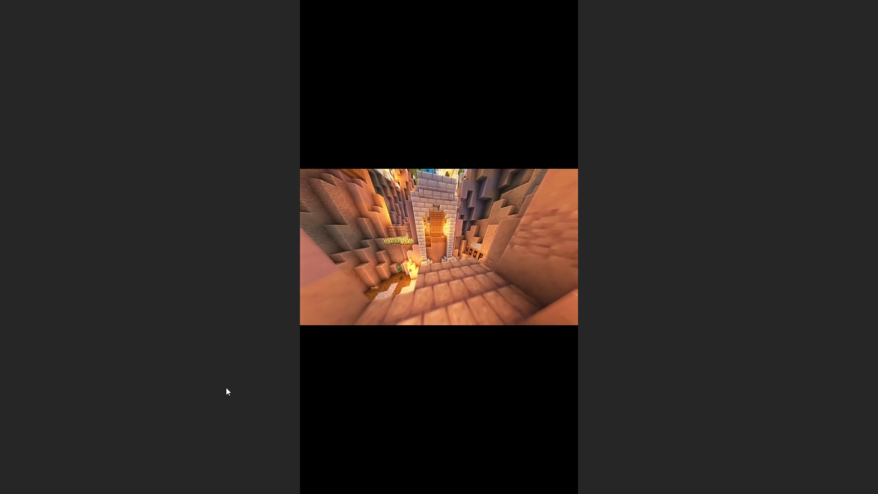
pyautogui.press('Escape')
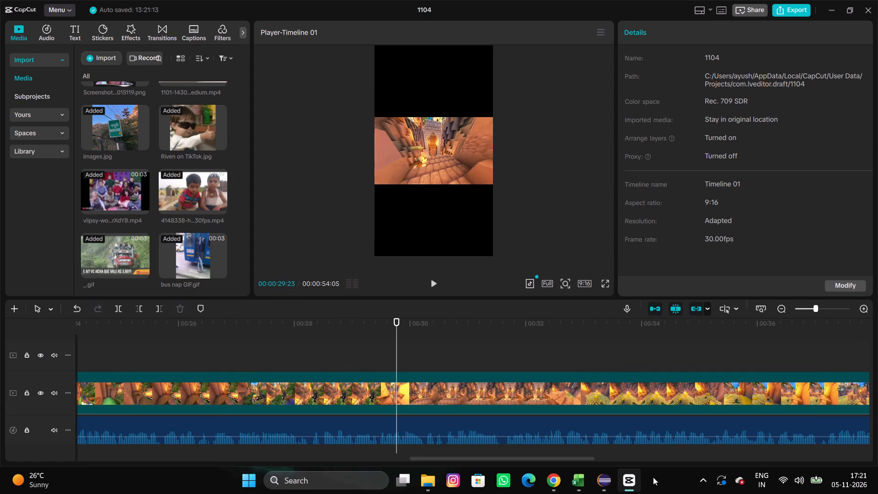
# Switch to the GIPHY window in Chrome and search for "dog barking".
pyautogui.click(556, 485)
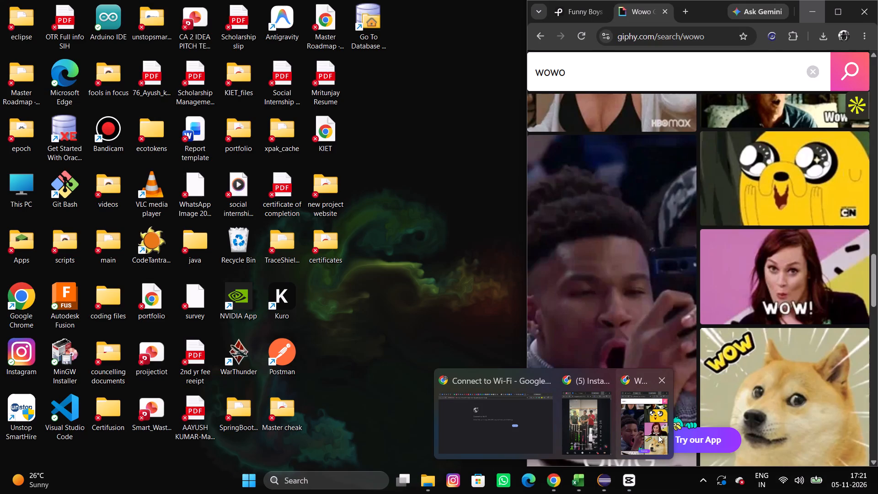
pyautogui.click(654, 435)
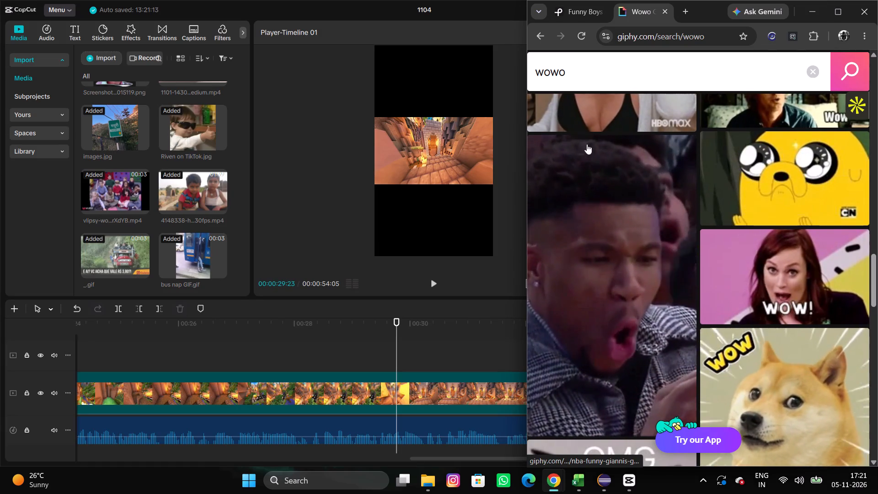
pyautogui.moveTo(573, 66); pyautogui.dragTo(530, 79)
pyautogui.write('dog barking')
pyautogui.press('Return')
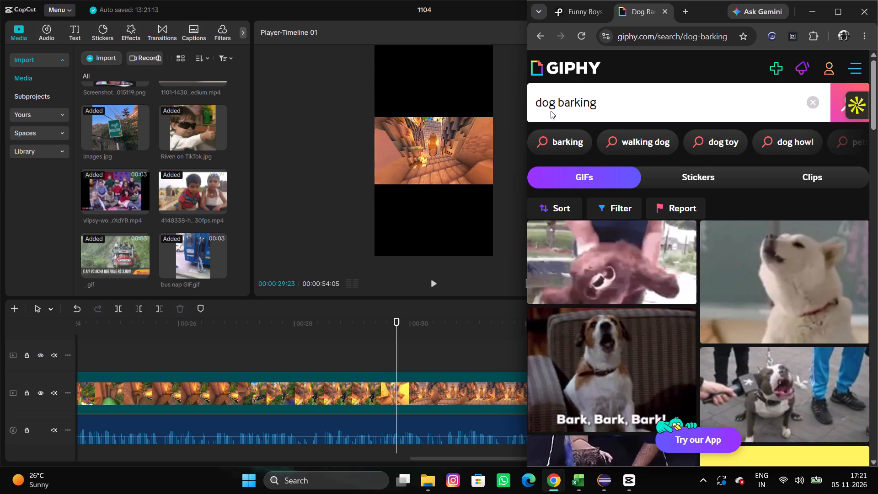
# Browse the dog barking GIFs and download the one of the brown dog barking on a white sheet.
pyautogui.scroll(-2, 739, 275)
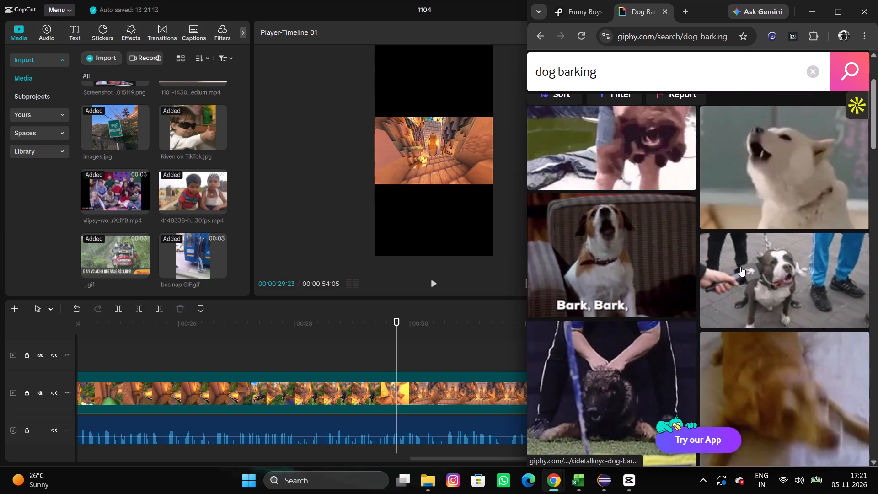
pyautogui.scroll(-2, 740, 267)
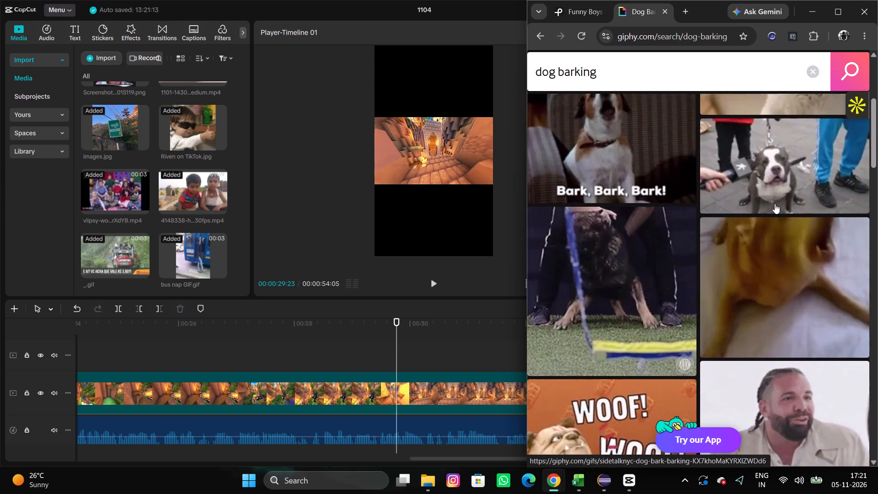
pyautogui.scroll(-4, 775, 204)
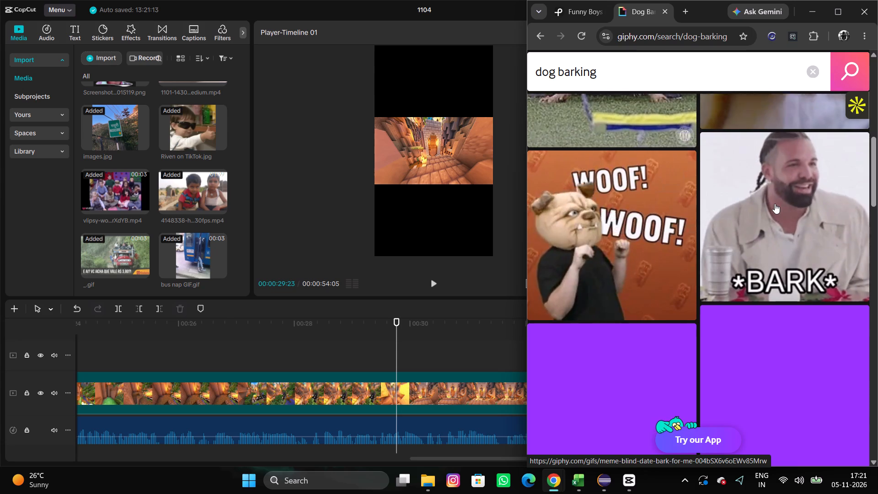
pyautogui.scroll(-4, 775, 204)
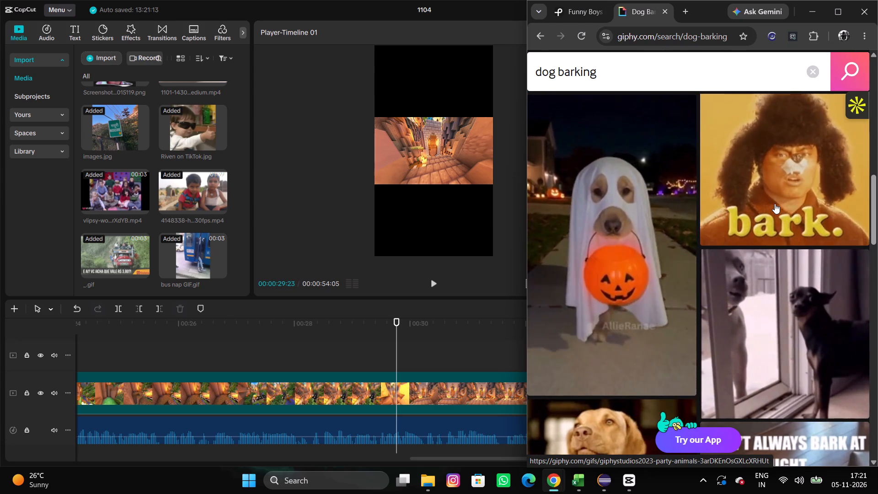
pyautogui.scroll(7, 775, 204)
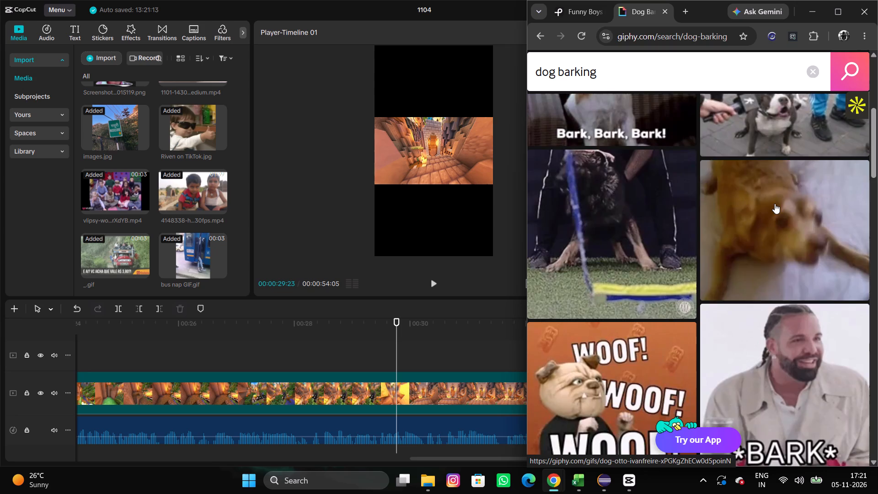
pyautogui.scroll(5, 775, 204)
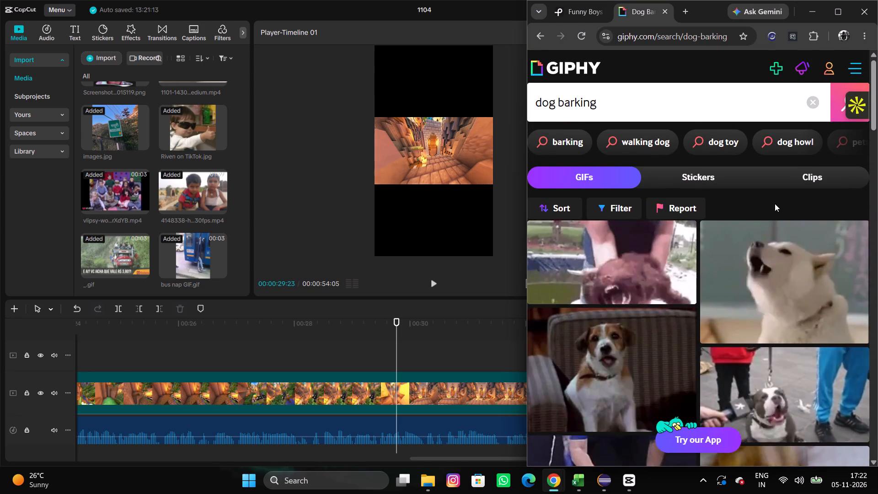
pyautogui.scroll(-2, 775, 204)
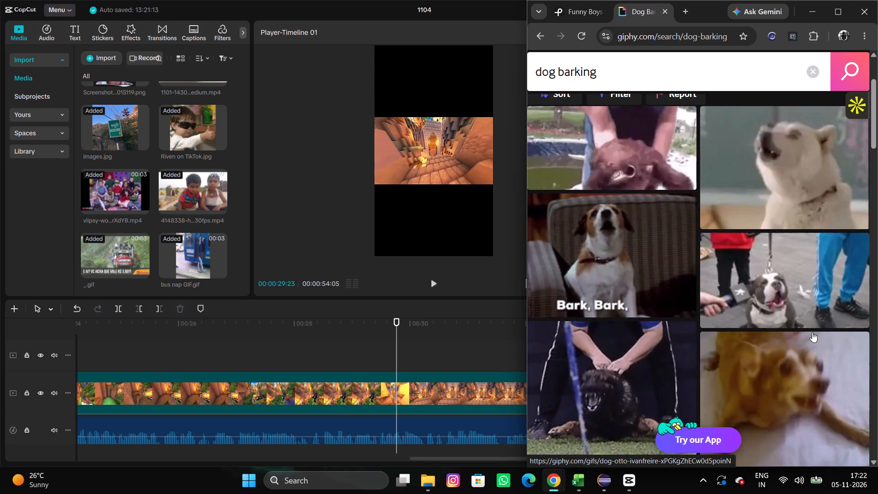
pyautogui.scroll(-5, 807, 328)
pyautogui.scroll(2, 808, 326)
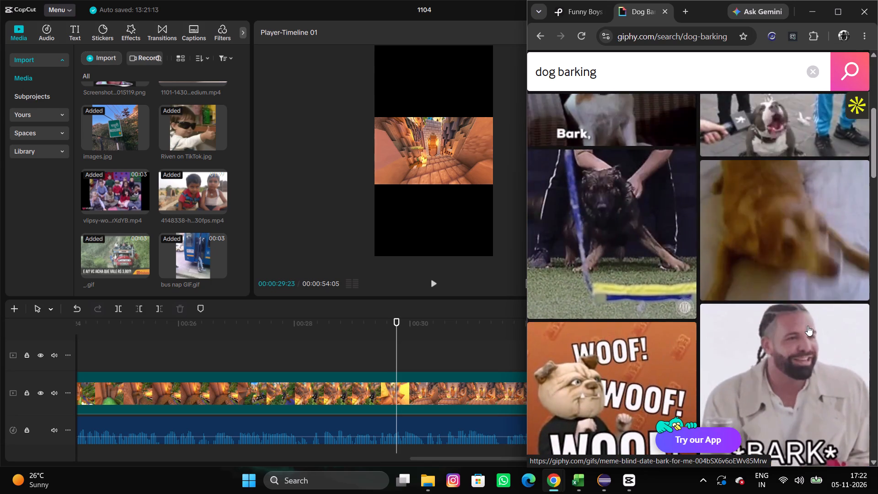
pyautogui.scroll(1, 808, 325)
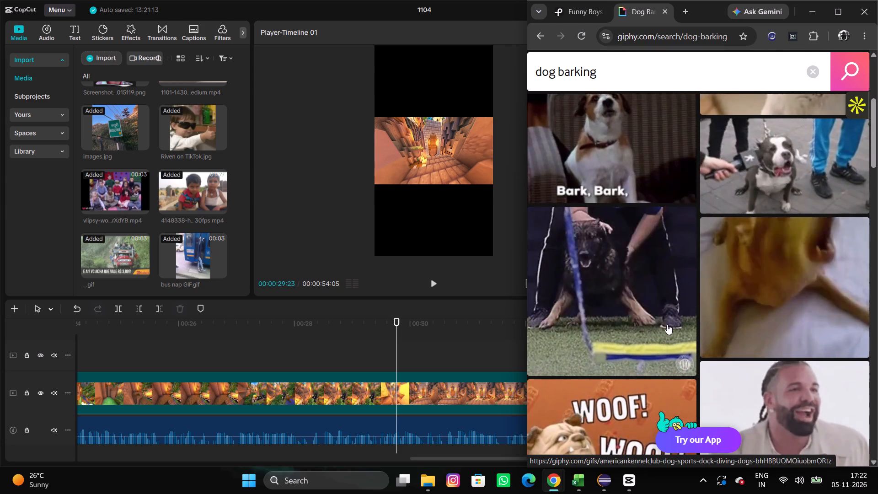
pyautogui.click(797, 285)
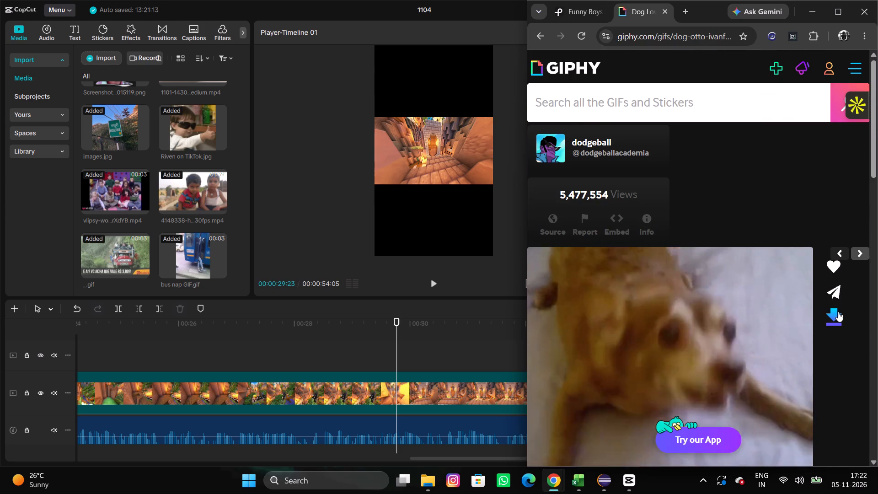
pyautogui.click(838, 311)
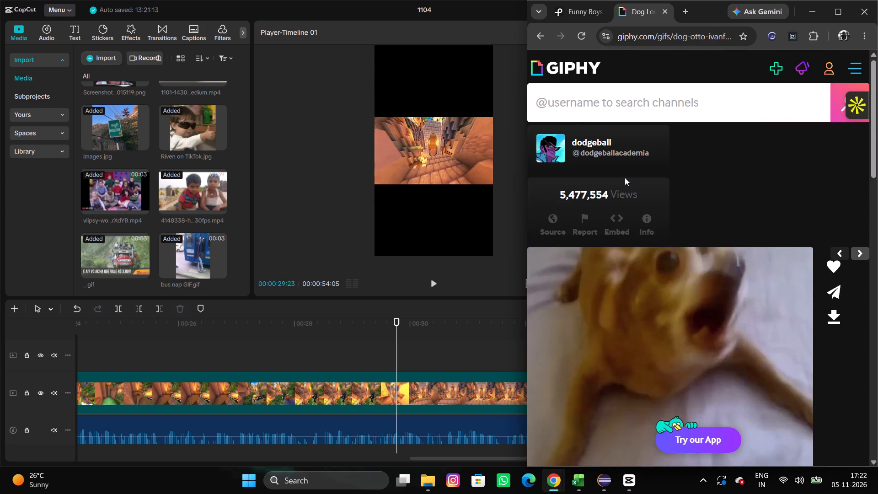
# Search GIPHY for "speed barking" and download the close-up GIF of the man barking at the camera.
pyautogui.click(617, 111)
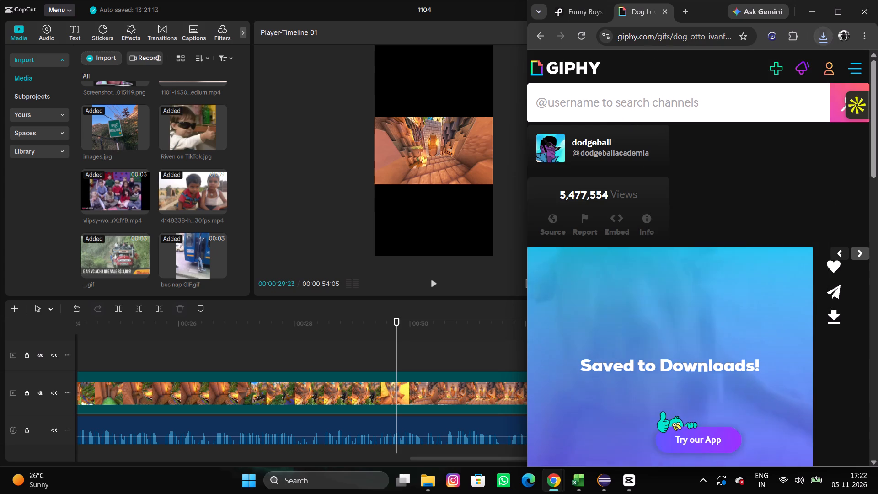
pyautogui.click(617, 103)
pyautogui.write('spee')
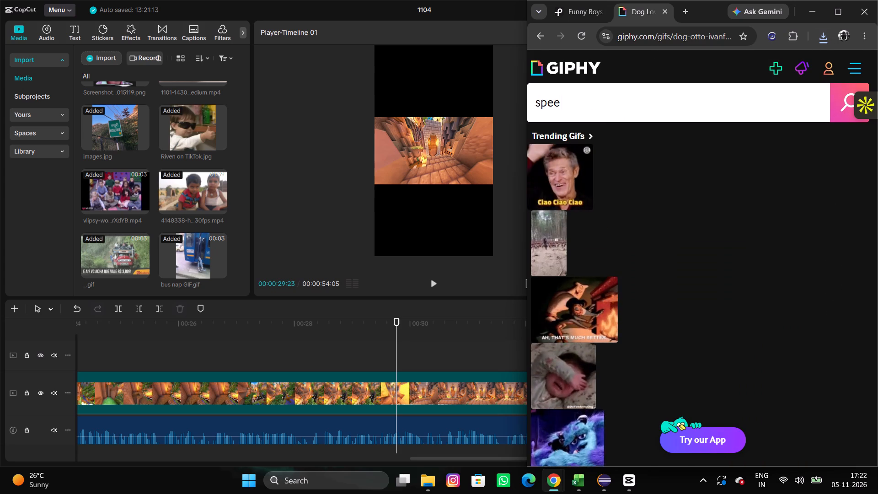
pyautogui.write('d')
pyautogui.press('space')
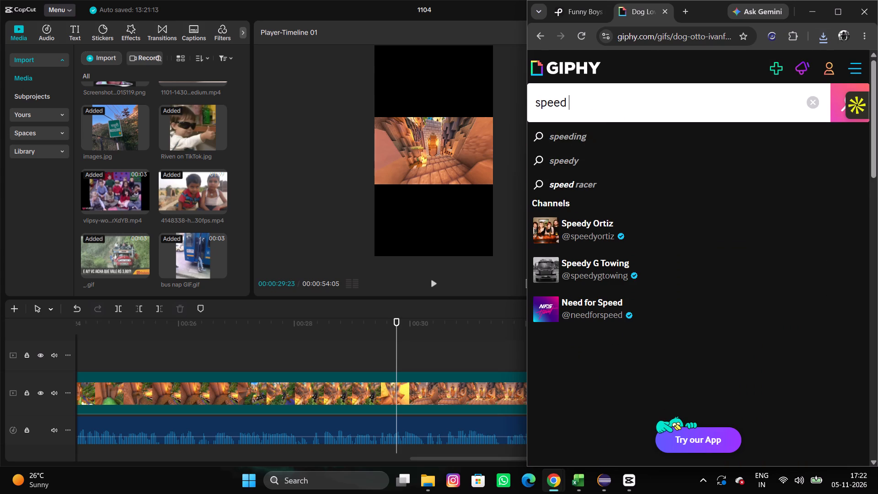
pyautogui.write('barking')
pyautogui.press('Return')
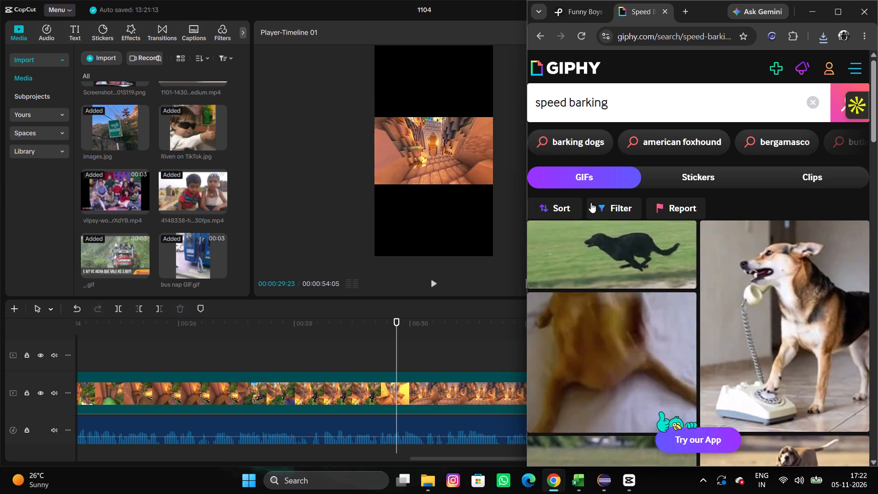
pyautogui.scroll(-6, 734, 247)
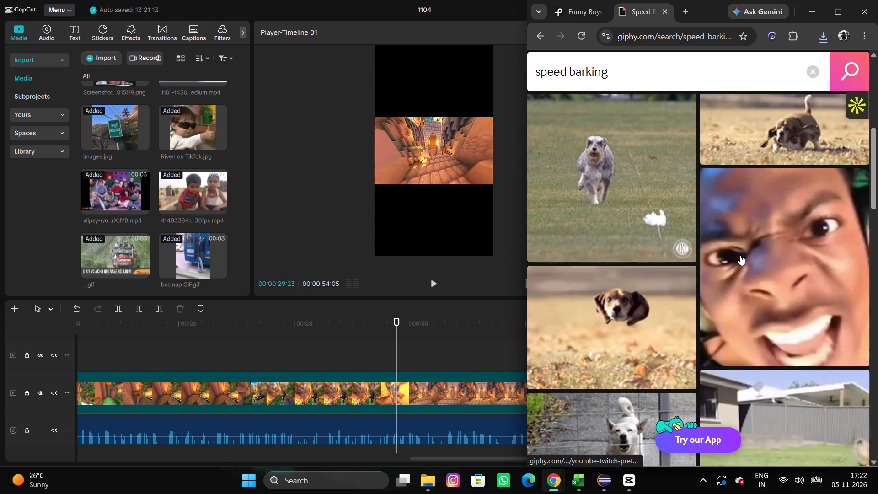
pyautogui.click(740, 255)
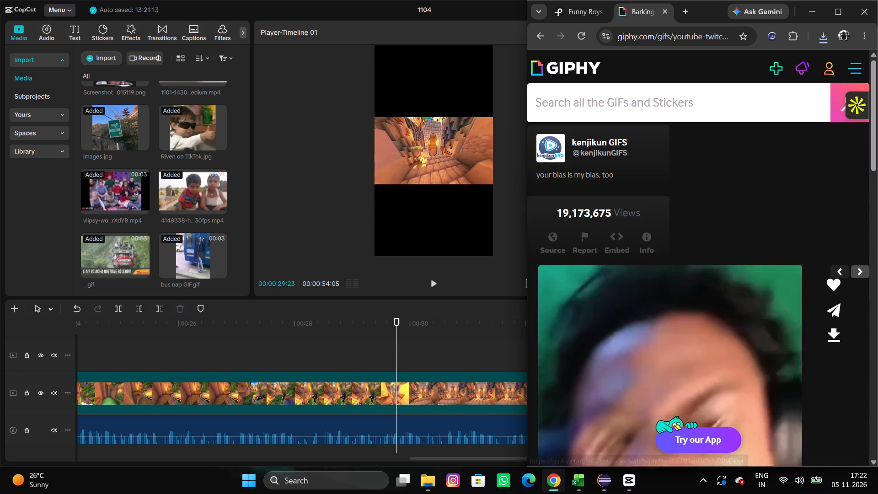
pyautogui.click(843, 328)
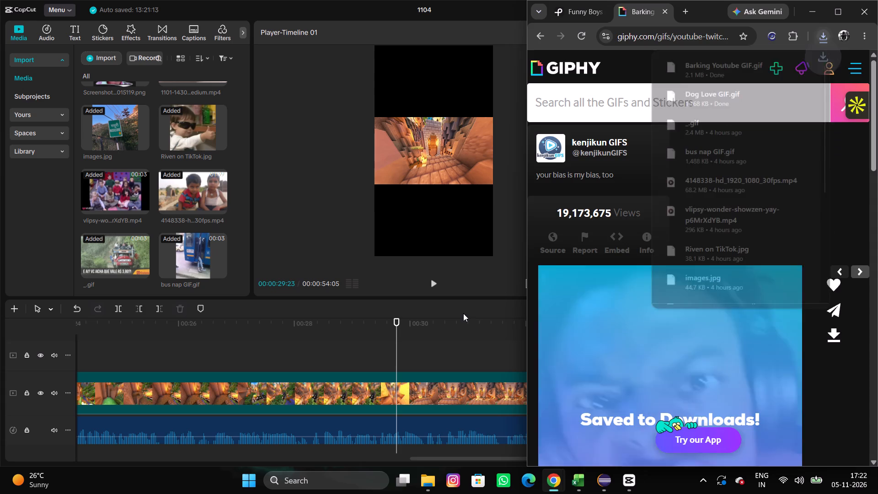
# Switch back to CapCut and import Barking Youtube GIF.gif and Dog Love GIF.gif into the project media.
pyautogui.click(518, 300)
pyautogui.click(101, 62)
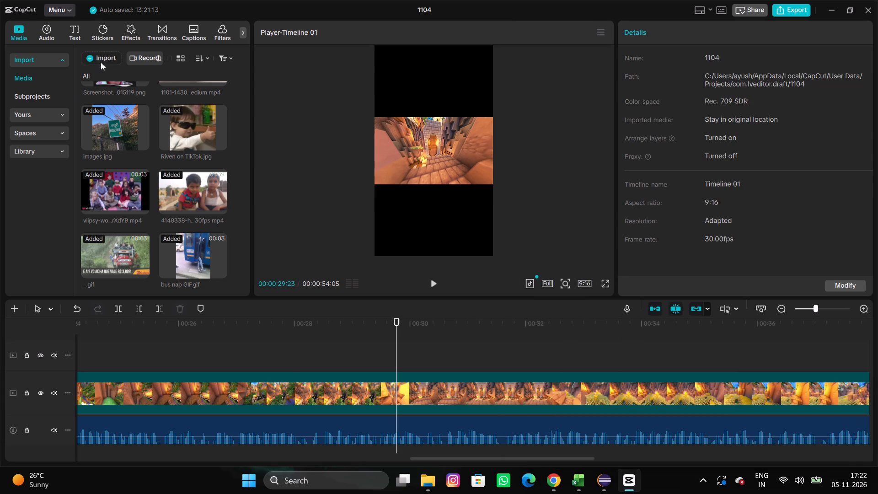
pyautogui.moveTo(110, 99); pyautogui.dragTo(135, 121)
pyautogui.click(341, 254)
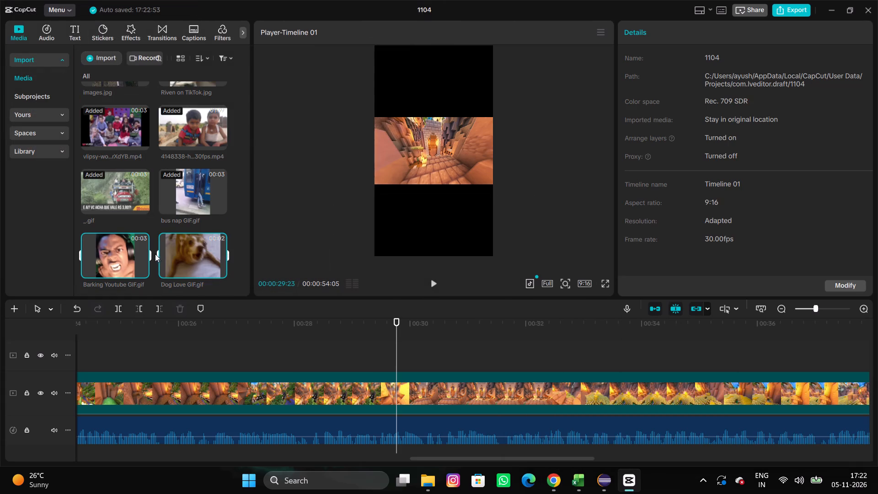
# Find the cue point in the parkour video and place Dog Love GIF.gif on the overlay track at about 00:00:28:07.
pyautogui.click(263, 355)
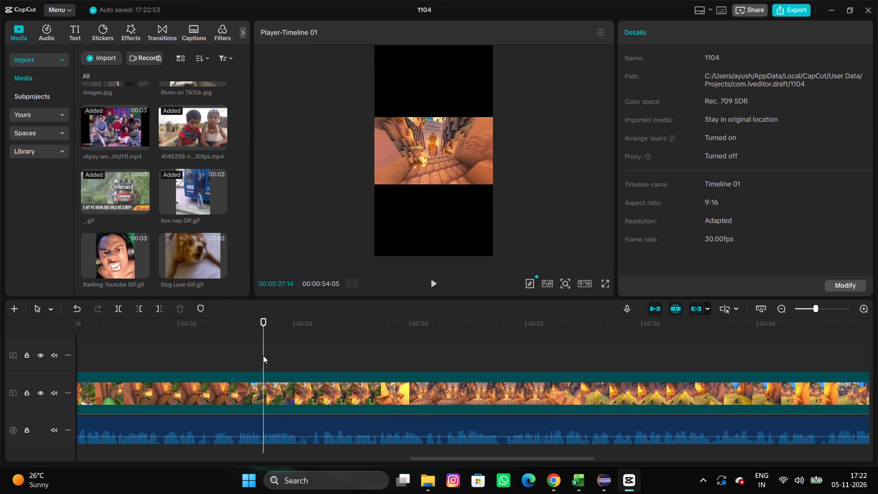
pyautogui.press('space')
pyautogui.press('space')
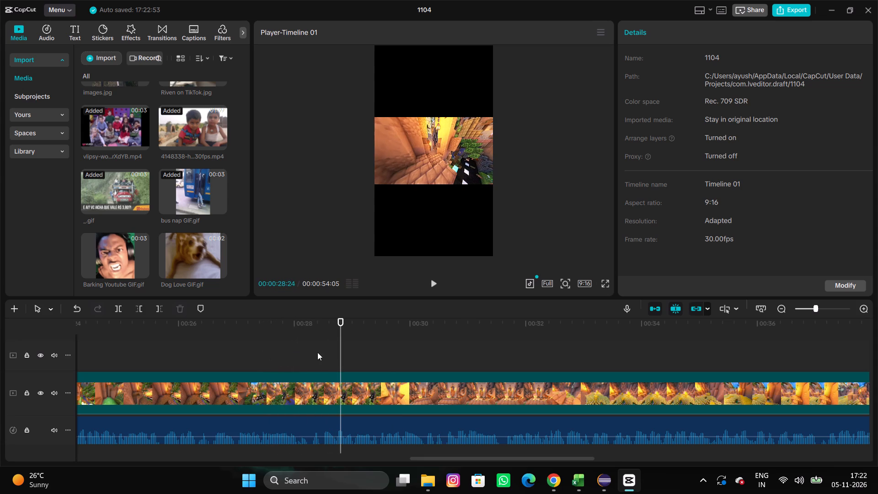
pyautogui.click(218, 351)
pyautogui.press('space')
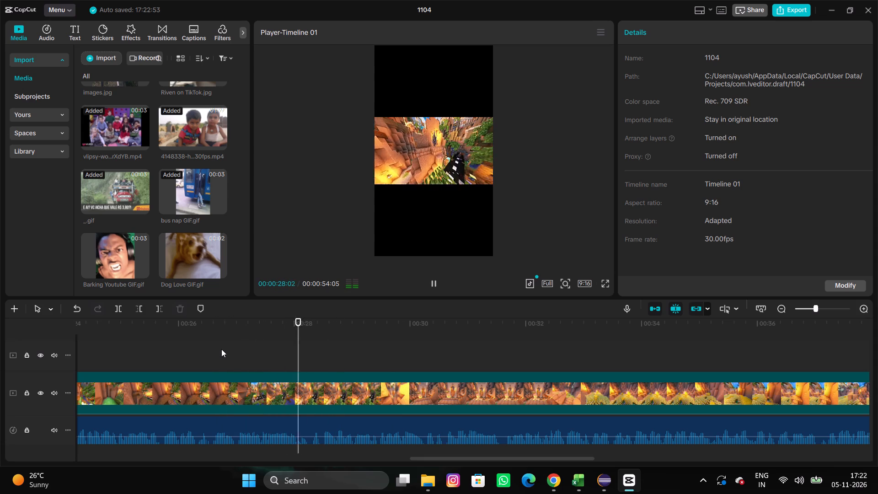
pyautogui.press('space')
pyautogui.moveTo(204, 258); pyautogui.dragTo(304, 355)
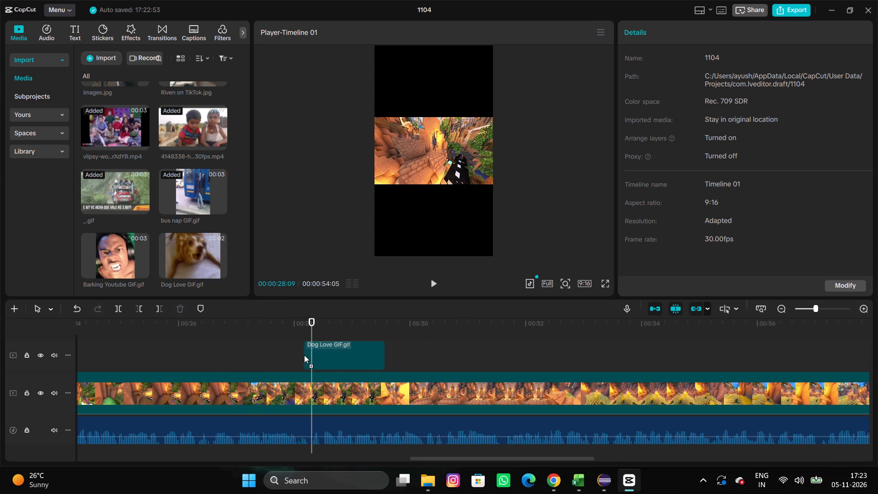
pyautogui.moveTo(304, 355); pyautogui.dragTo(307, 354)
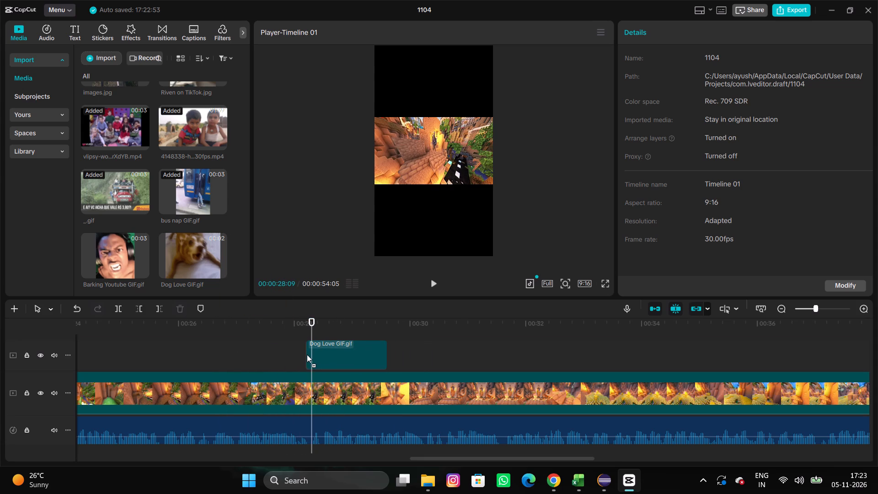
pyautogui.moveTo(307, 354); pyautogui.dragTo(308, 354)
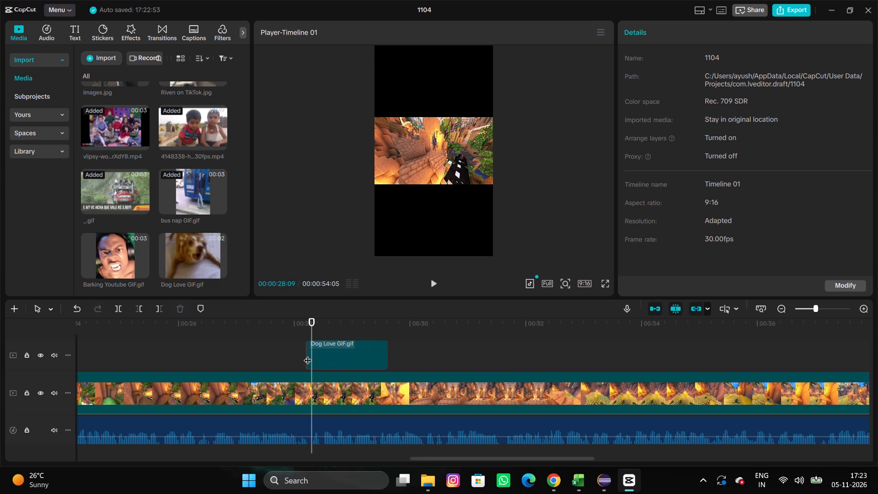
# Play through the Dog Love GIF.gif overlay and trim off its end at 00:00:29:06.
pyautogui.click(248, 343)
pyautogui.press('space')
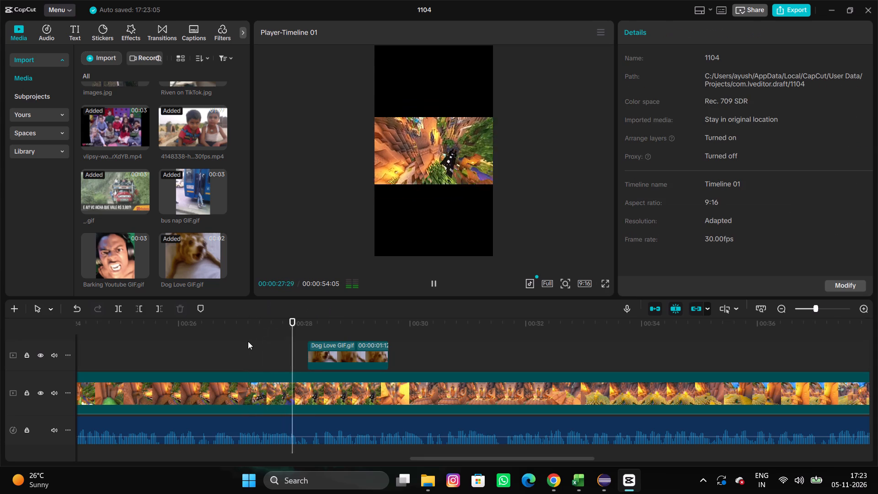
pyautogui.press('space')
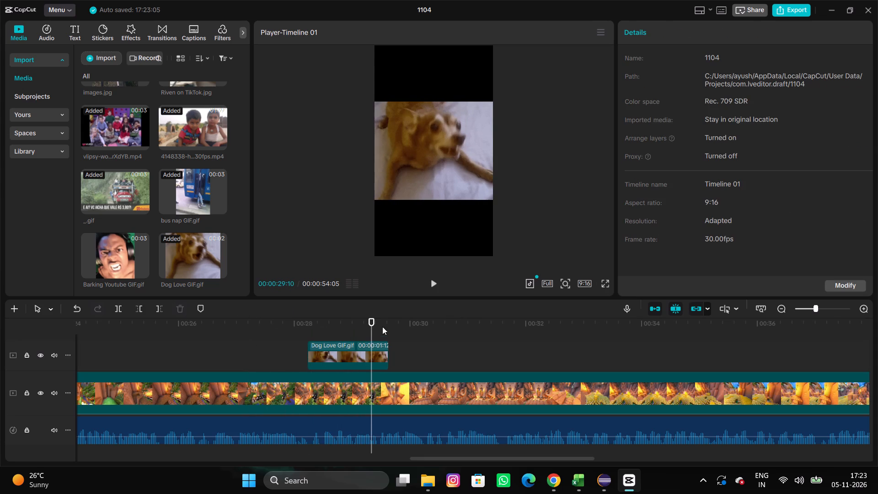
pyautogui.moveTo(374, 326); pyautogui.dragTo(362, 330)
pyautogui.click(362, 330)
pyautogui.press('space')
pyautogui.doubleClick(362, 330)
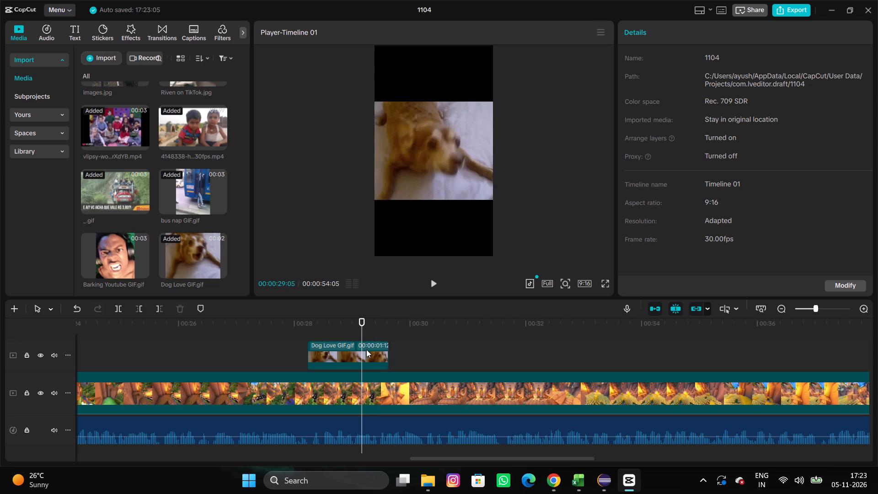
pyautogui.press('space')
pyautogui.click(361, 338)
pyautogui.moveTo(361, 338); pyautogui.dragTo(364, 342)
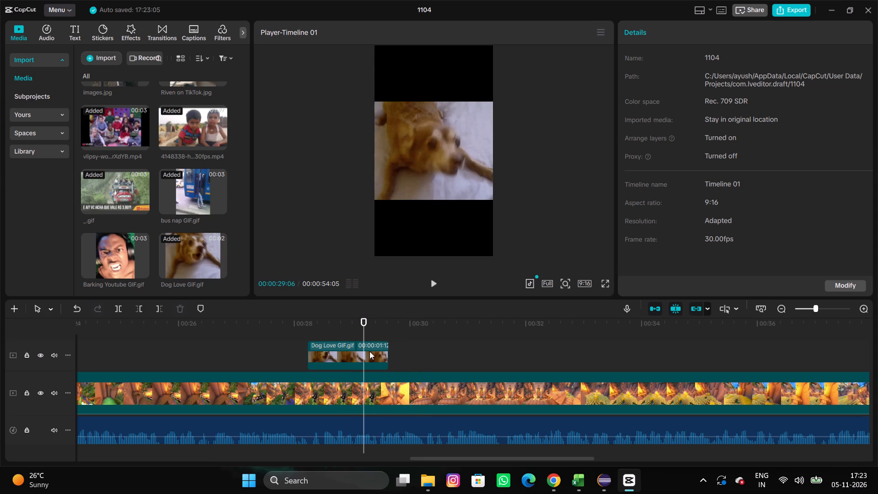
pyautogui.click(369, 351)
pyautogui.press('w')
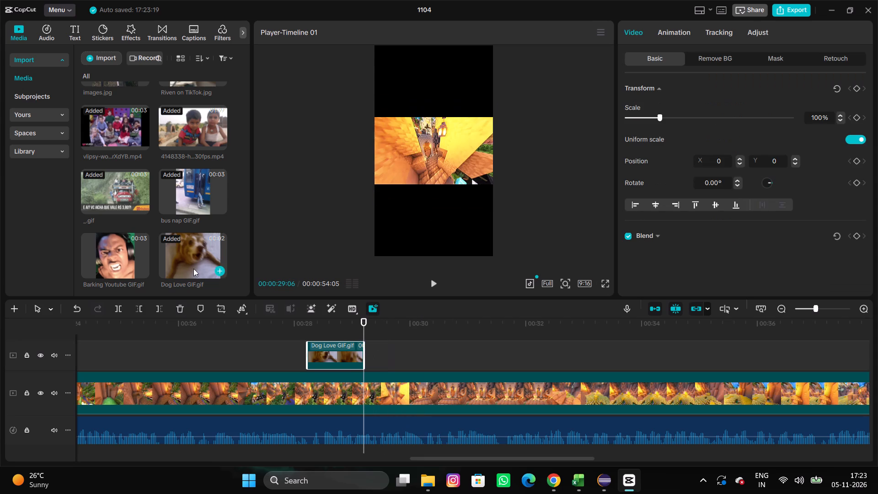
# Add Barking Youtube GIF.gif directly after the Dog Love overlay, trim its end at 00:00:30:08 and play back the sequence.
pyautogui.moveTo(119, 262); pyautogui.dragTo(366, 350)
pyautogui.press('space')
pyautogui.press('space')
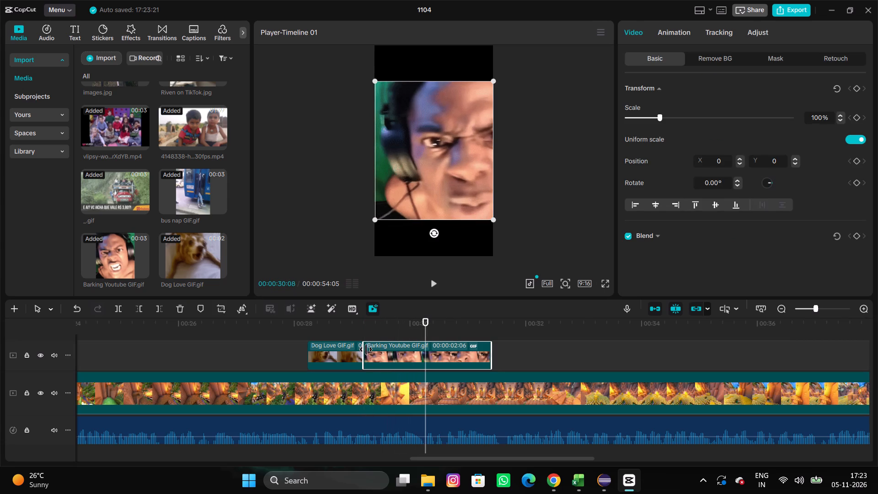
pyautogui.press('w')
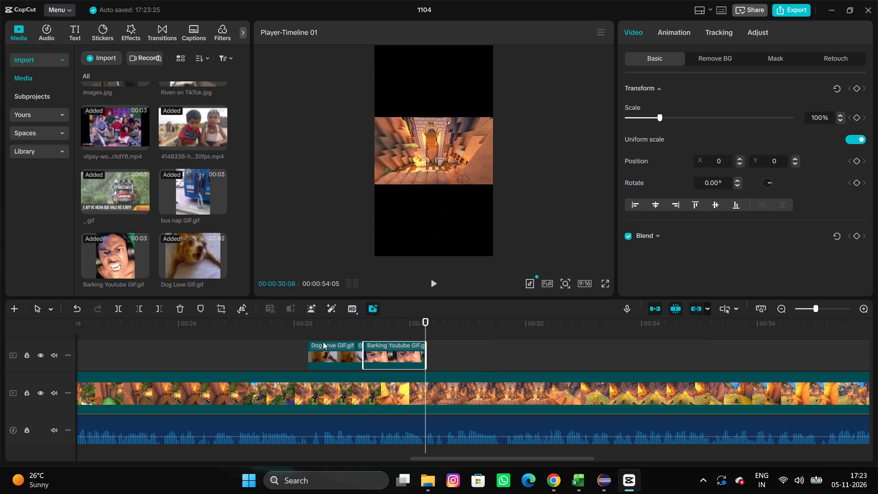
pyautogui.click(271, 334)
pyautogui.moveTo(270, 334); pyautogui.dragTo(105, 349)
pyautogui.press('space')
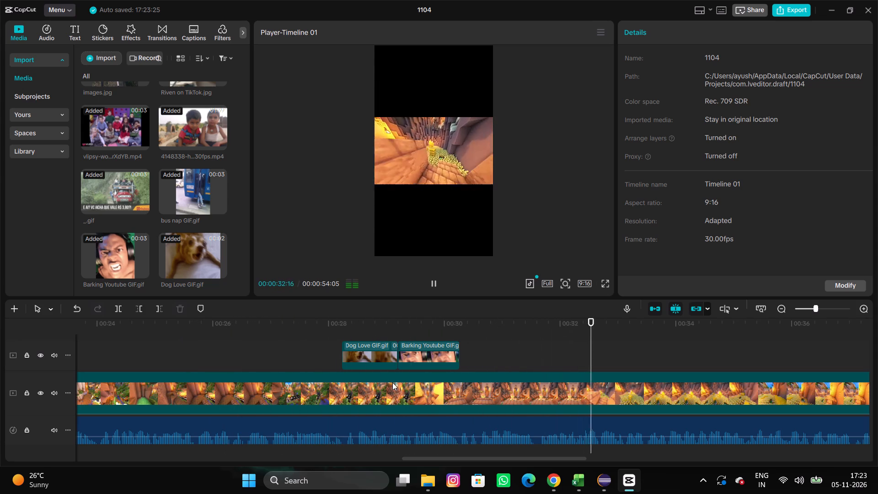
pyautogui.press('space')
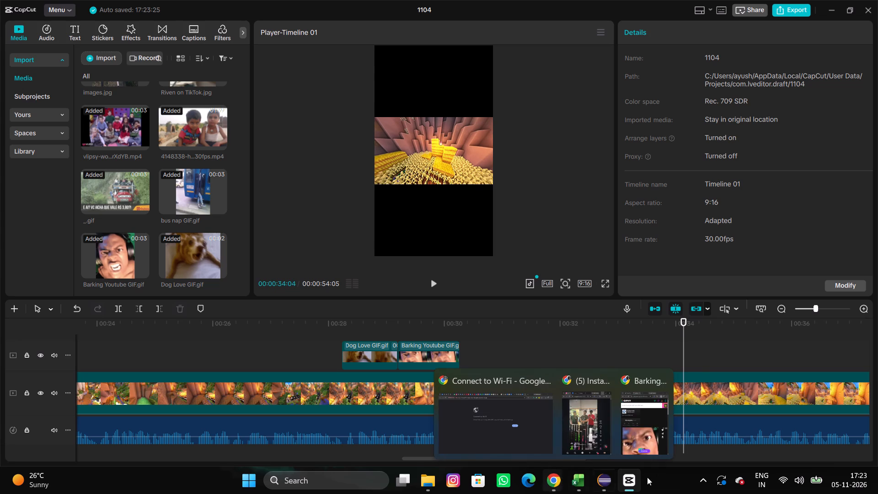
# Switch to the GIPHY window in Chrome and search for "scared dog".
pyautogui.click(648, 434)
pyautogui.click(578, 103)
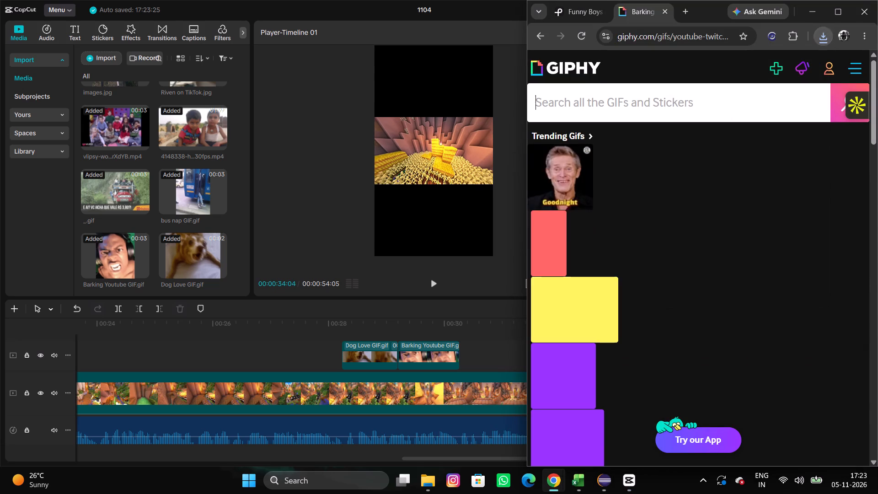
pyautogui.write('scared dog')
pyautogui.press('Return')
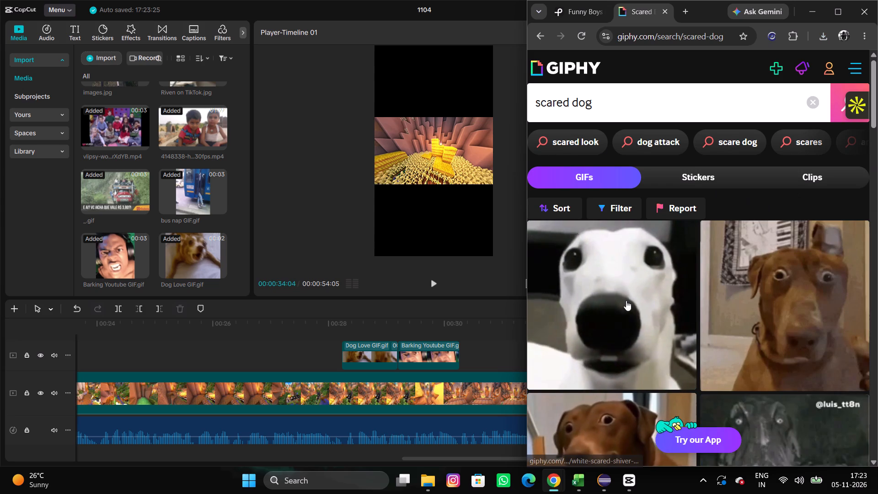
# Browse the scared dog GIFs and download the one of the wide-eyed black dog with a grey muzzle.
pyautogui.scroll(-3, 626, 301)
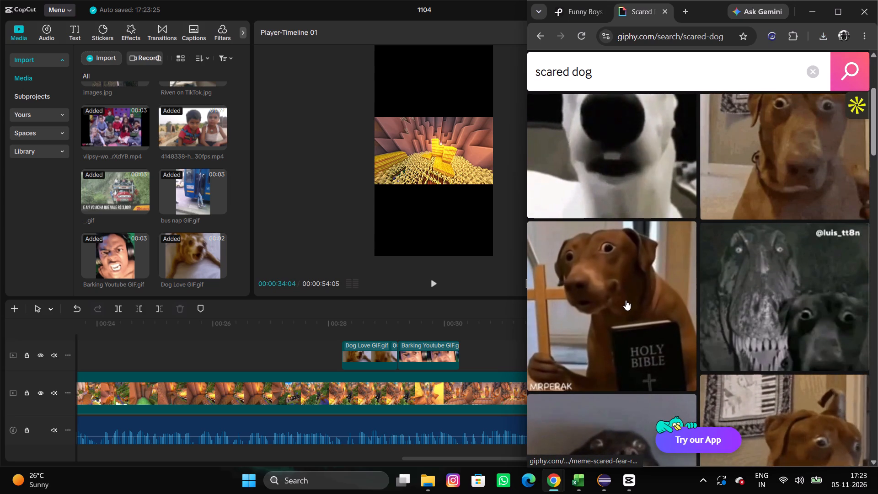
pyautogui.scroll(-4, 626, 300)
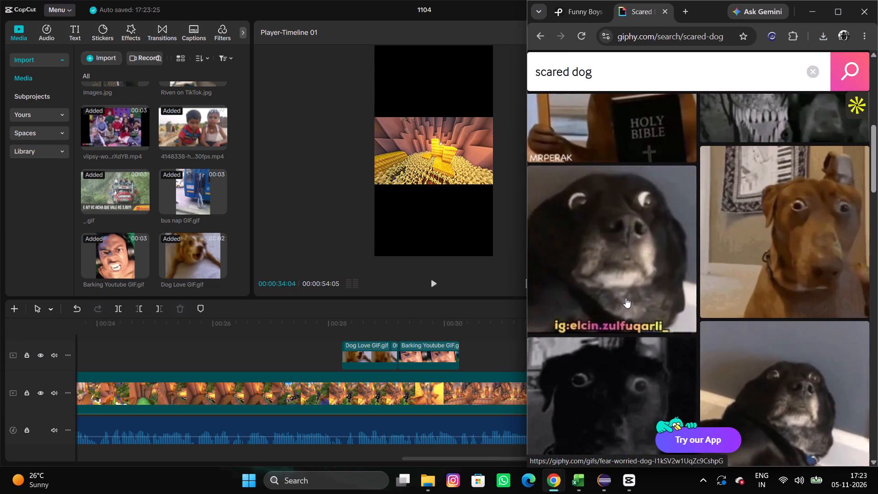
pyautogui.scroll(-9, 626, 298)
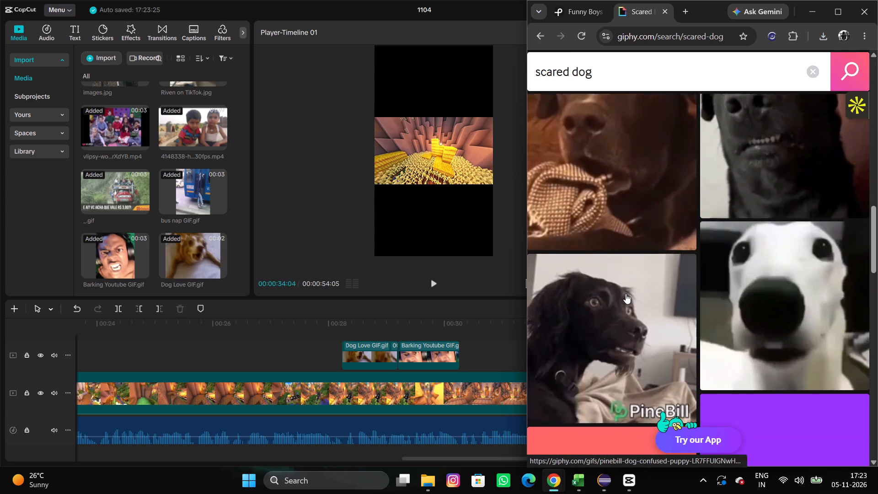
pyautogui.scroll(-4, 626, 293)
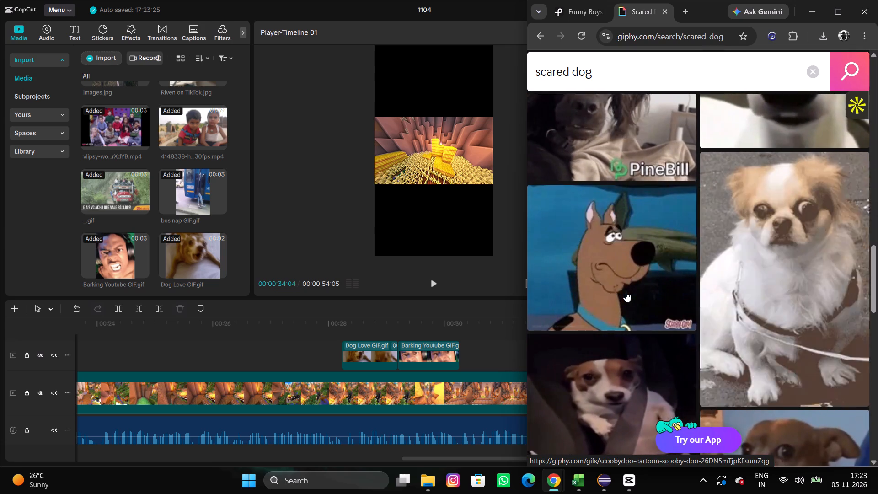
pyautogui.scroll(-4, 626, 292)
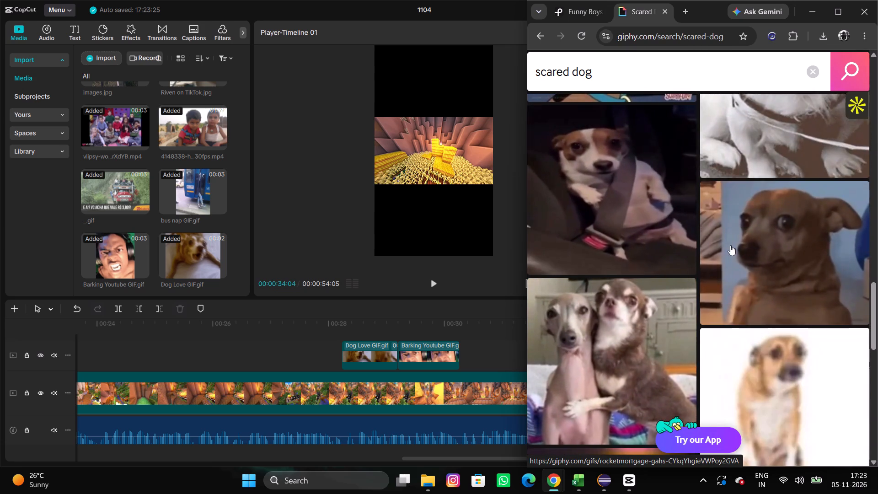
pyautogui.scroll(-3, 730, 245)
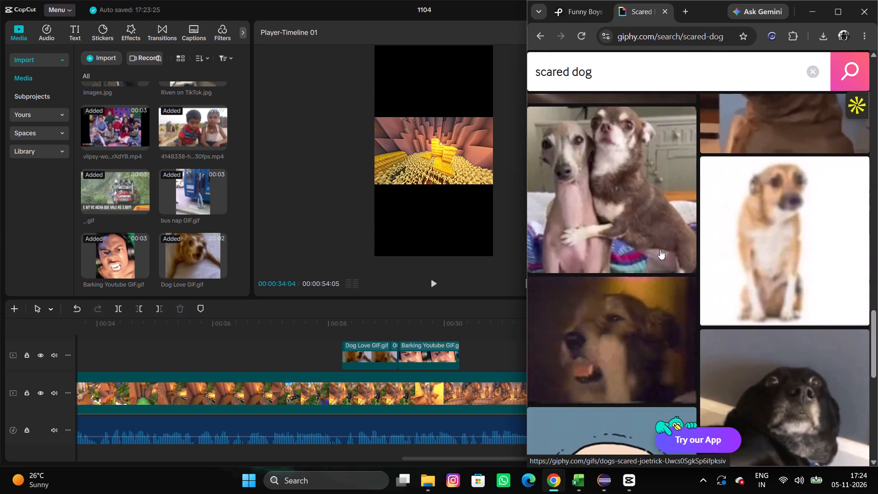
pyautogui.scroll(-3, 648, 245)
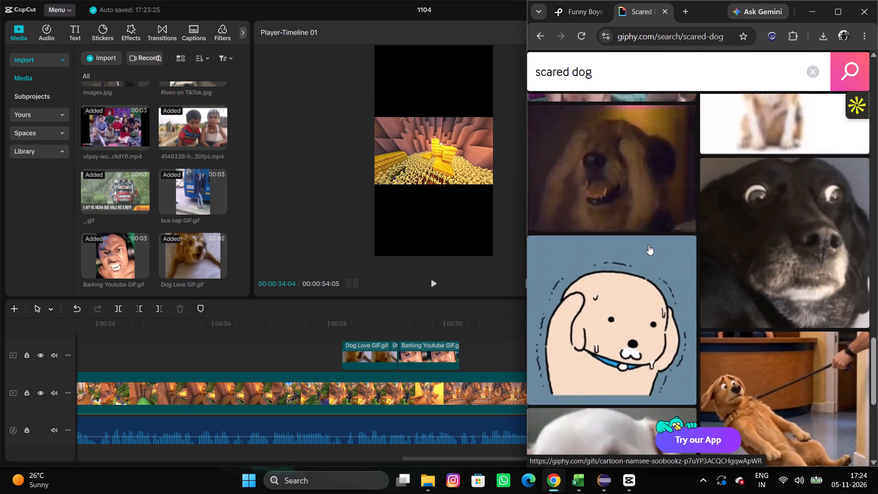
pyautogui.click(808, 276)
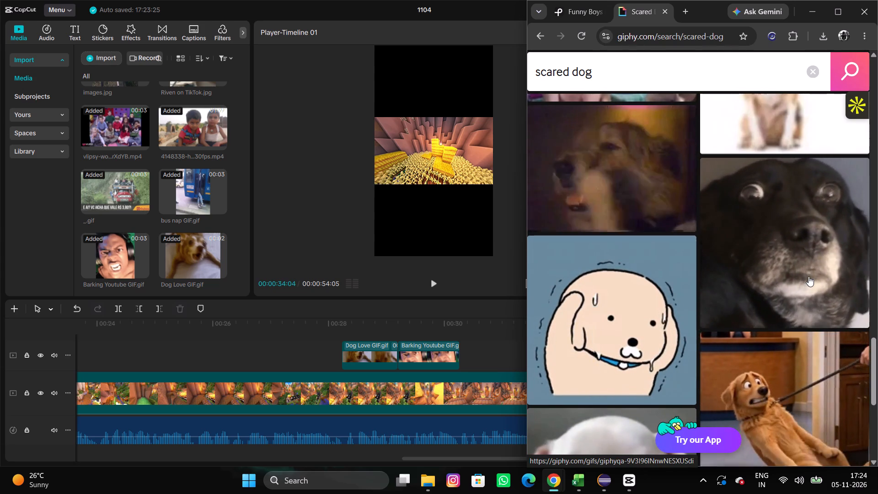
pyautogui.click(835, 265)
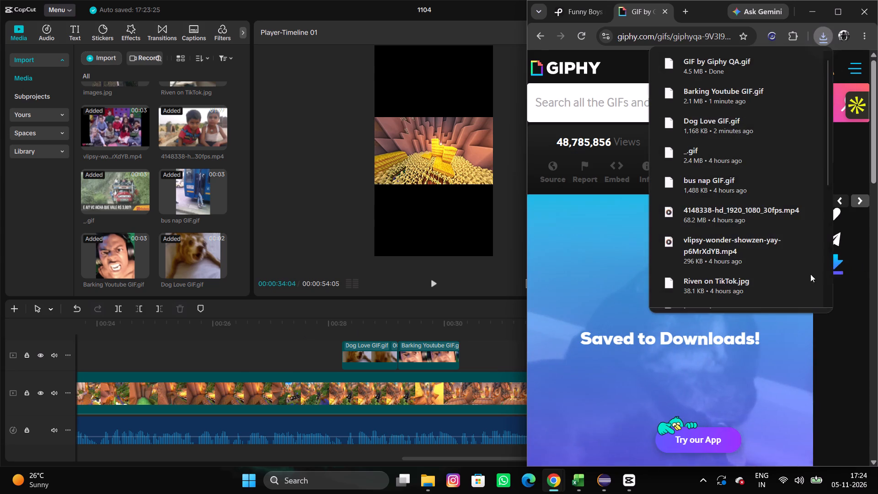
# Switch back to CapCut and import GIF by Giphy QA.gif from Downloads into the project media.
pyautogui.click(289, 355)
pyautogui.click(87, 58)
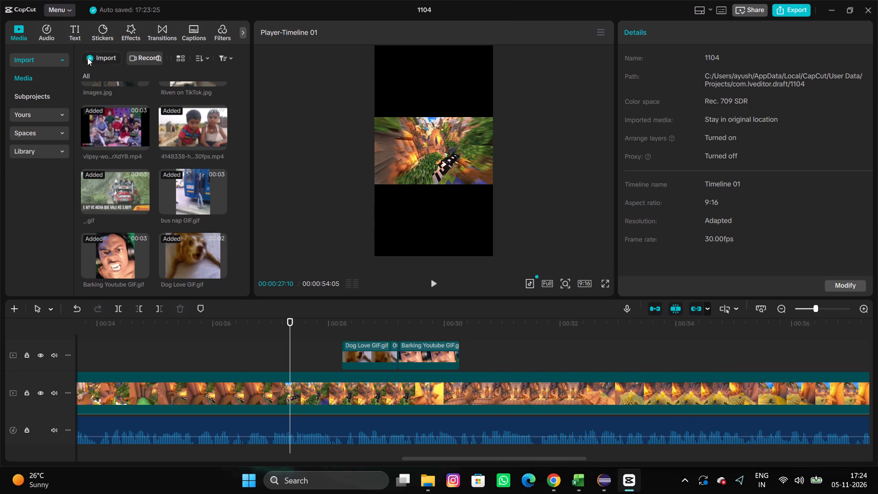
pyautogui.click(167, 105)
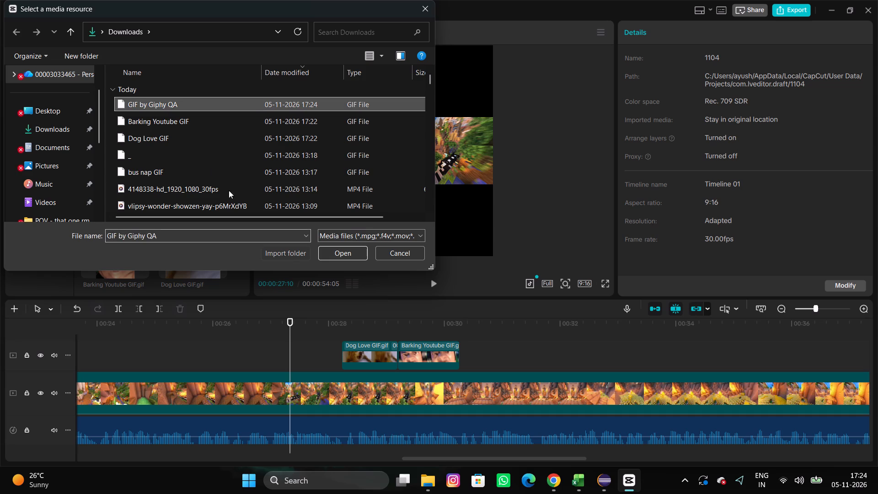
pyautogui.click(327, 252)
# Place GIF by Giphy QA.gif on the overlay track after the barking clip, at about 00:00:31:00, and preview the sequence.
pyautogui.moveTo(135, 257); pyautogui.dragTo(159, 263)
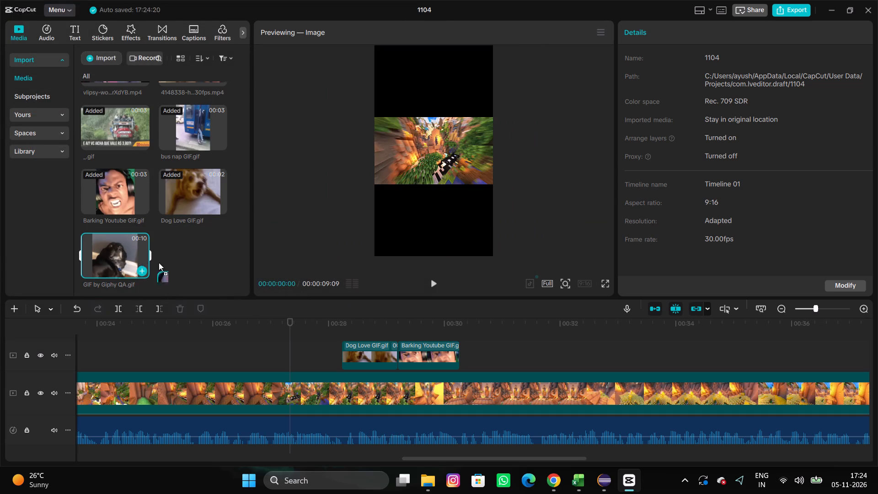
pyautogui.moveTo(159, 263); pyautogui.dragTo(504, 343)
pyautogui.press('space')
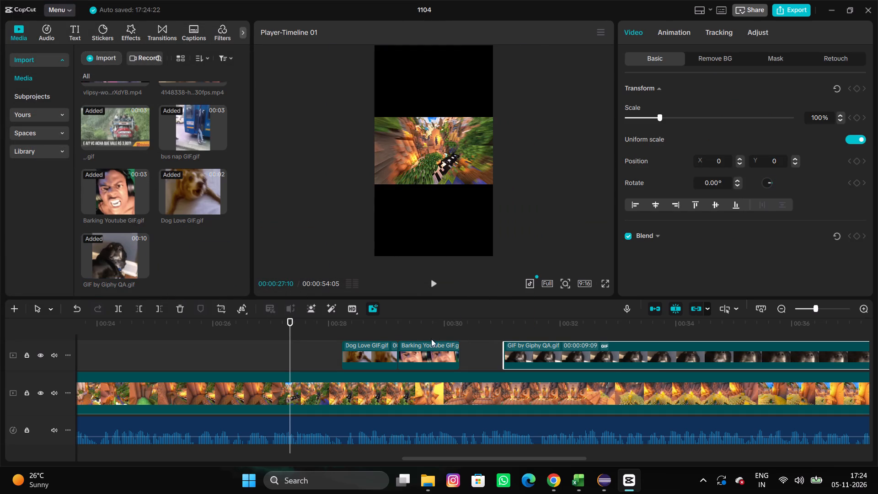
pyautogui.press('space')
pyautogui.click(432, 285)
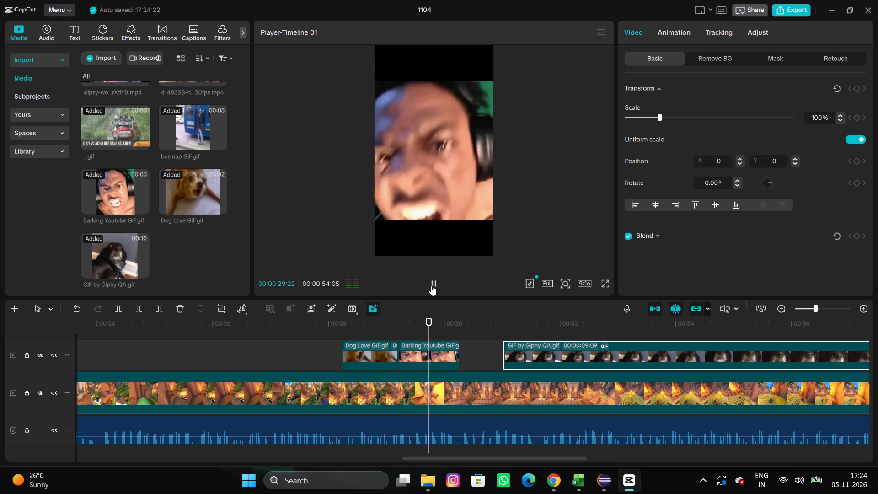
pyautogui.press('space')
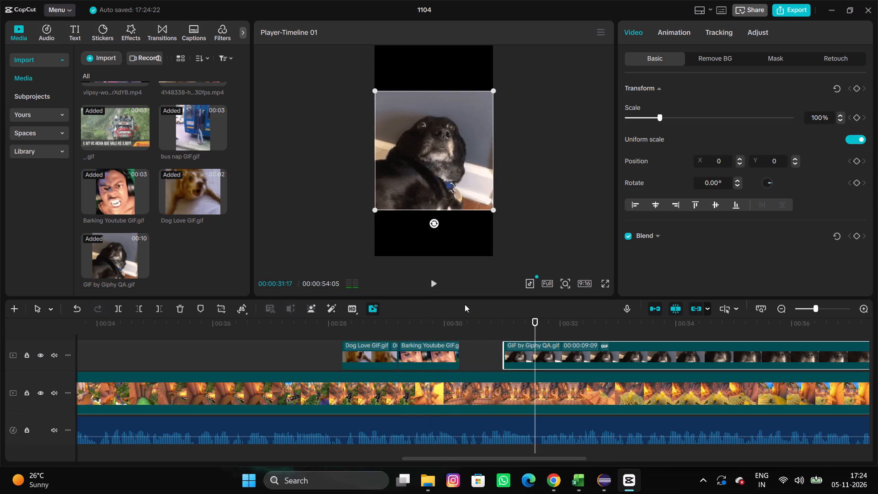
# Move the GIF by Giphy QA.gif overlay earlier to start at about 00:00:30:23 and replay it to check the timing.
pyautogui.click(476, 333)
pyautogui.press('space')
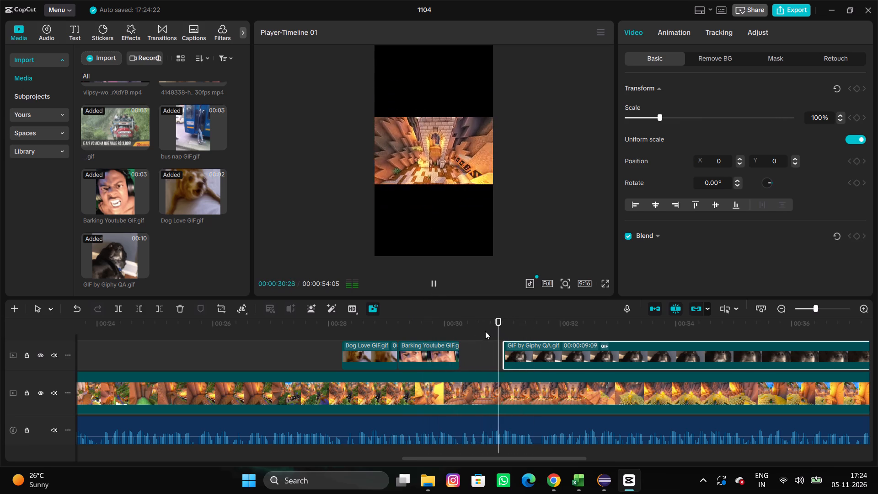
pyautogui.doubleClick(485, 331)
pyautogui.moveTo(530, 355); pyautogui.dragTo(515, 354)
pyautogui.click(471, 333)
pyautogui.press('space')
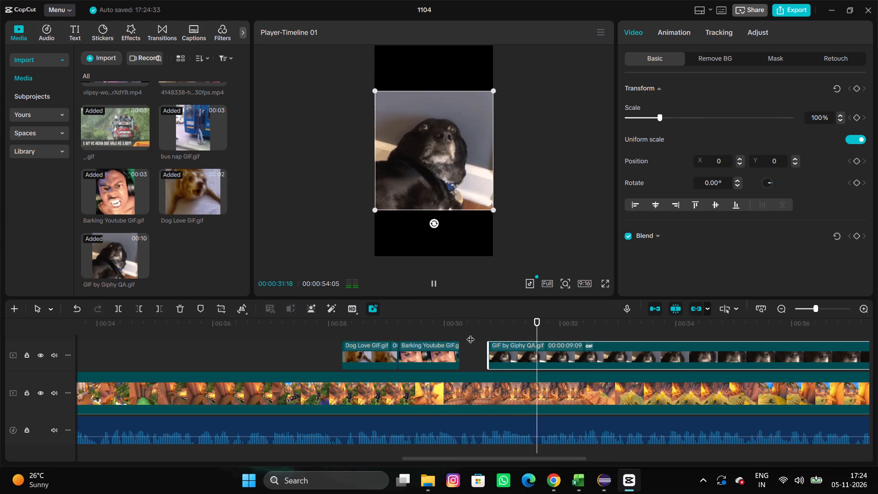
pyautogui.press('space')
pyautogui.click(471, 333)
pyautogui.moveTo(471, 333); pyautogui.dragTo(415, 348)
pyautogui.press('space')
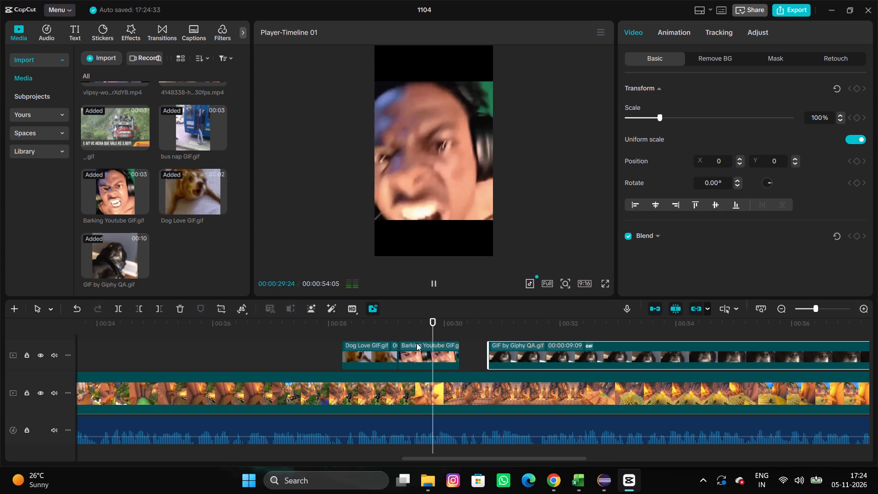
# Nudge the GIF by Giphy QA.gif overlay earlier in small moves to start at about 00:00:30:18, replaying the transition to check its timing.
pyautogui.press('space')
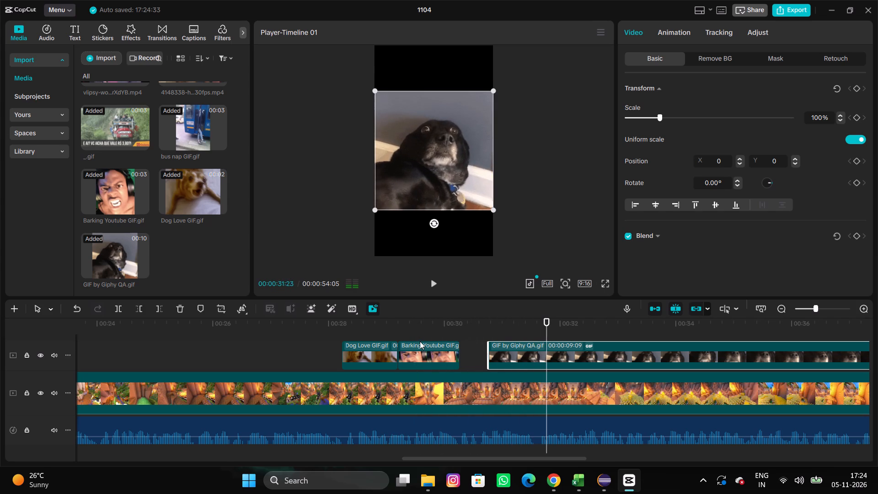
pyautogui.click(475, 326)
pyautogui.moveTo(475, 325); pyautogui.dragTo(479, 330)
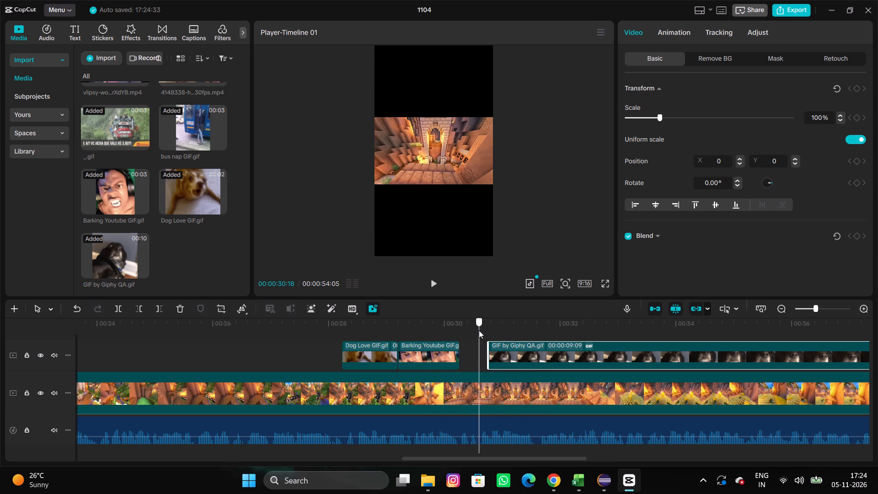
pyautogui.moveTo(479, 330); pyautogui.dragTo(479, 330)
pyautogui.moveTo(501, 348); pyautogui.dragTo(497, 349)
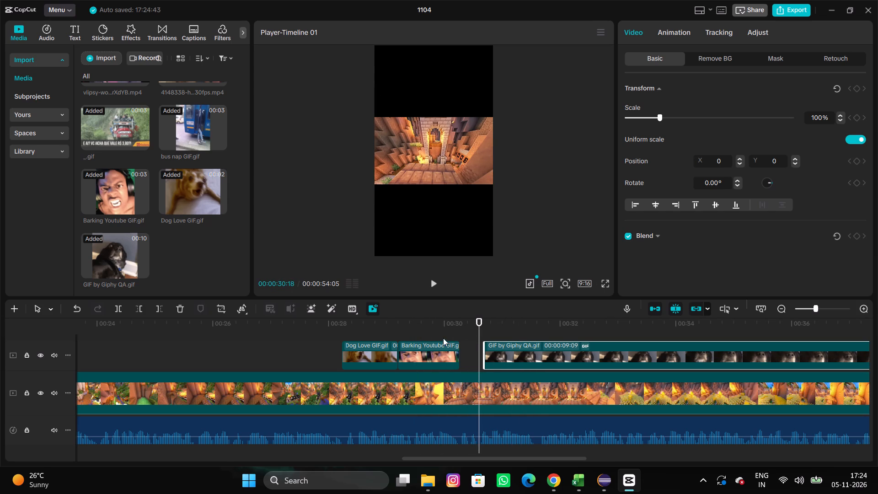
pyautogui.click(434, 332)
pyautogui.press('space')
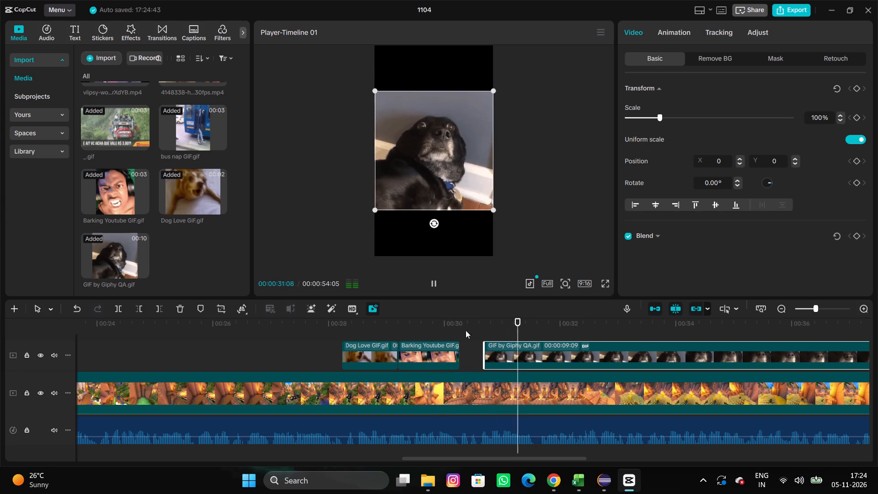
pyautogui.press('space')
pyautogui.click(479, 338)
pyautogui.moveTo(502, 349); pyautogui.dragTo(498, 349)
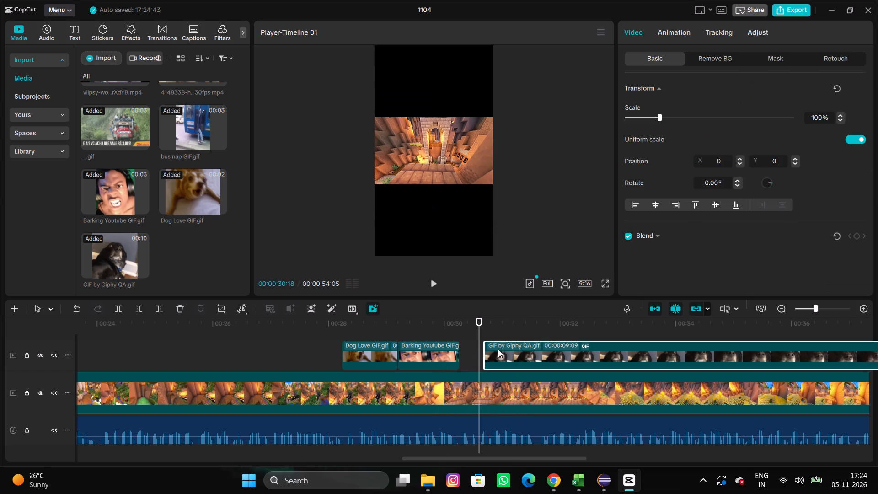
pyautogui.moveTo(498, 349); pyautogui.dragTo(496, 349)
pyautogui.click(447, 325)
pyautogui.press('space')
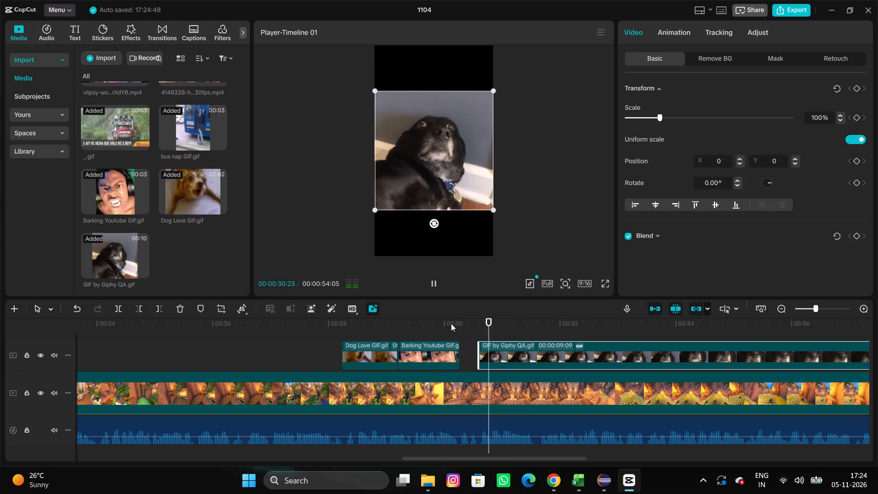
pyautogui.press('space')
# Move the GIF by Giphy QA.gif overlay to start directly after the Barking Youtube GIF clip and replay the dog sequence.
pyautogui.moveTo(492, 350); pyautogui.dragTo(481, 354)
pyautogui.moveTo(493, 357); pyautogui.dragTo(487, 355)
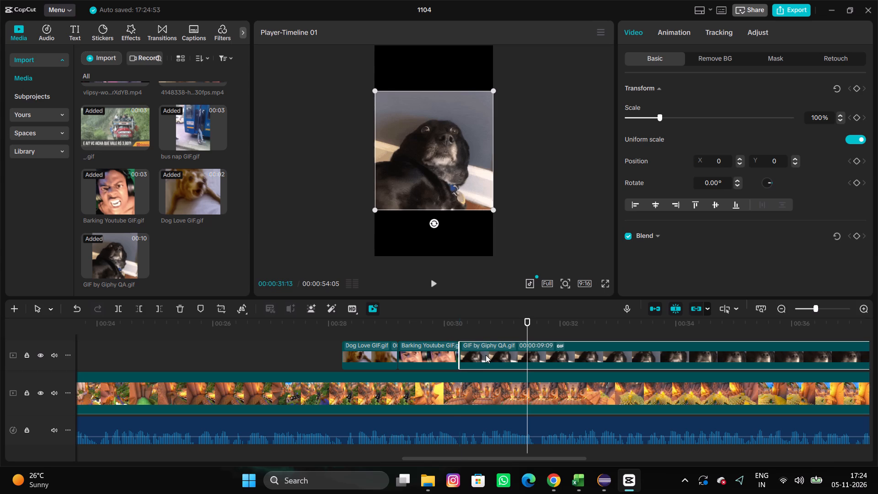
pyautogui.click(445, 333)
pyautogui.moveTo(445, 333); pyautogui.dragTo(327, 336)
pyautogui.press('space')
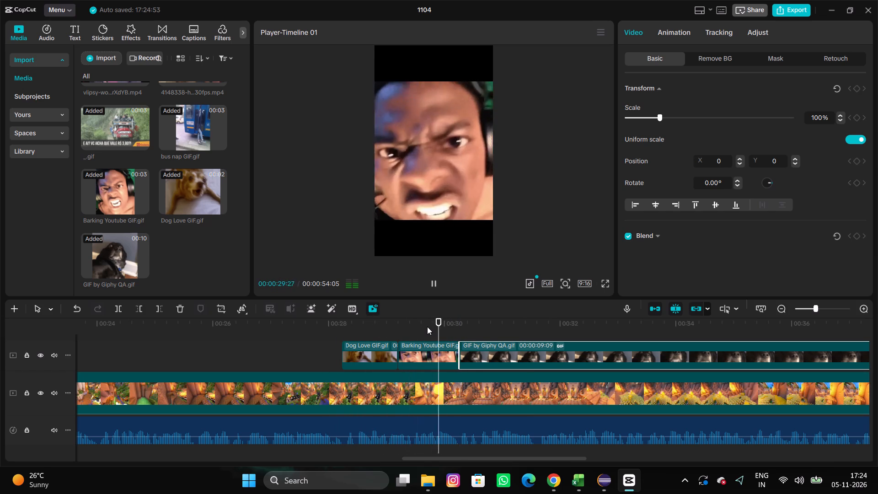
# Stop at 00:00:31:17 and trim away the rest of the GIF by Giphy QA.gif overlay beyond that point.
pyautogui.press('space')
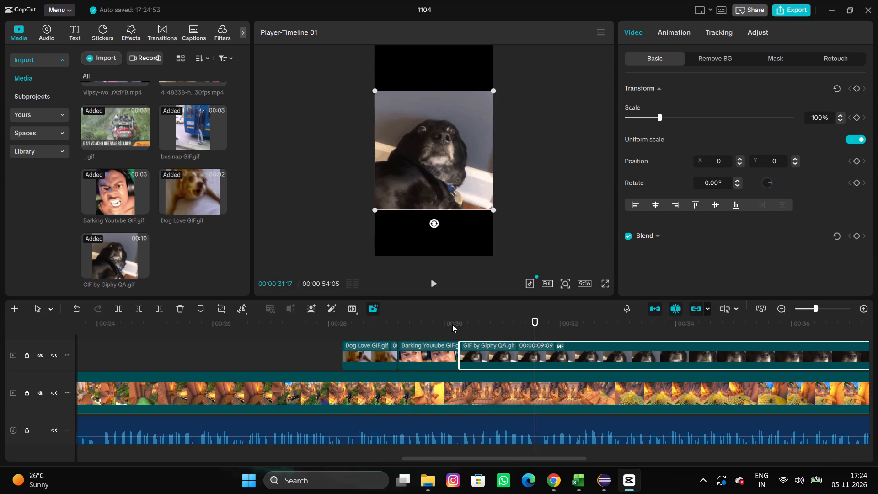
pyautogui.press('w')
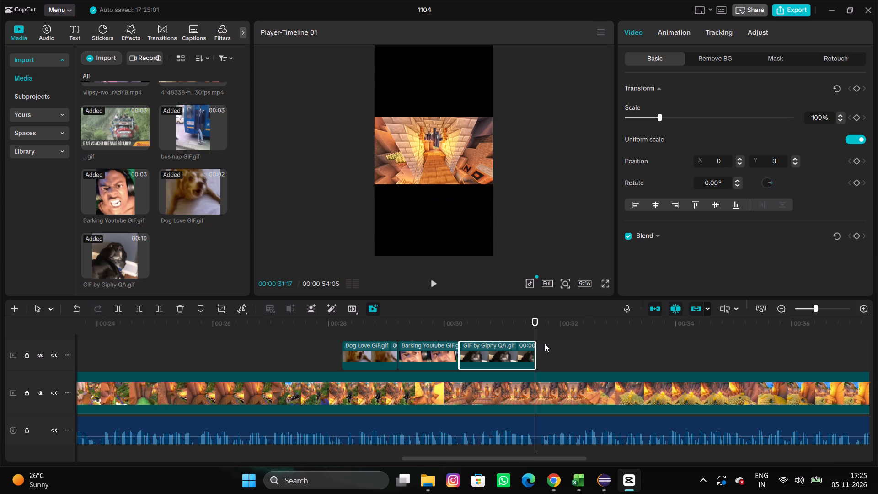
# Play the video onward to check the following section, and park the playhead at about 00:00:37:05.
pyautogui.press('space')
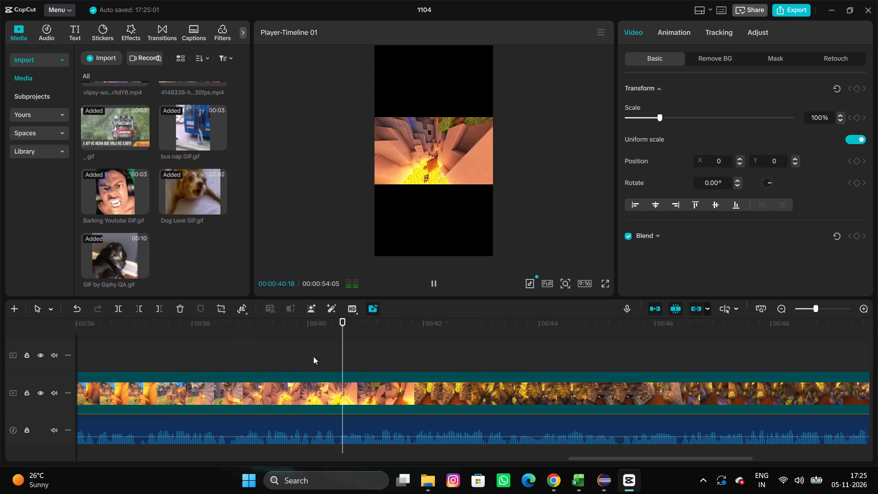
pyautogui.click(144, 355)
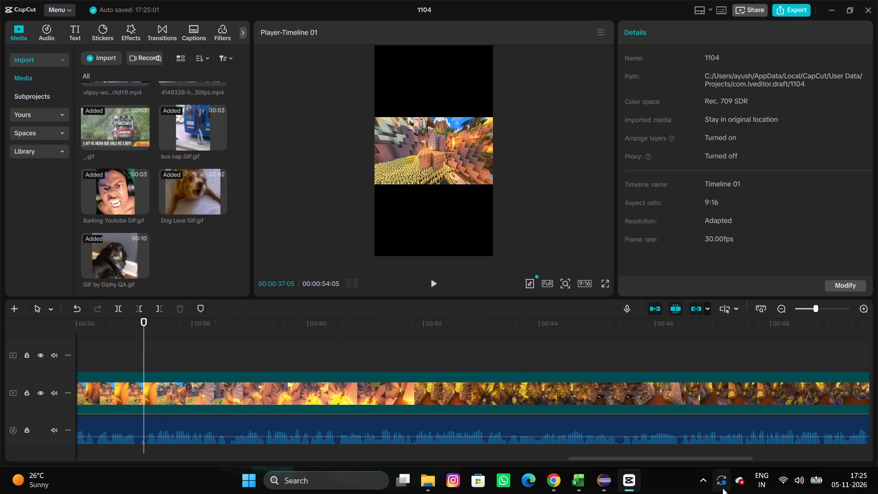
# Switch to the GIPHY window in Chrome and search for "scooty".
pyautogui.click(550, 486)
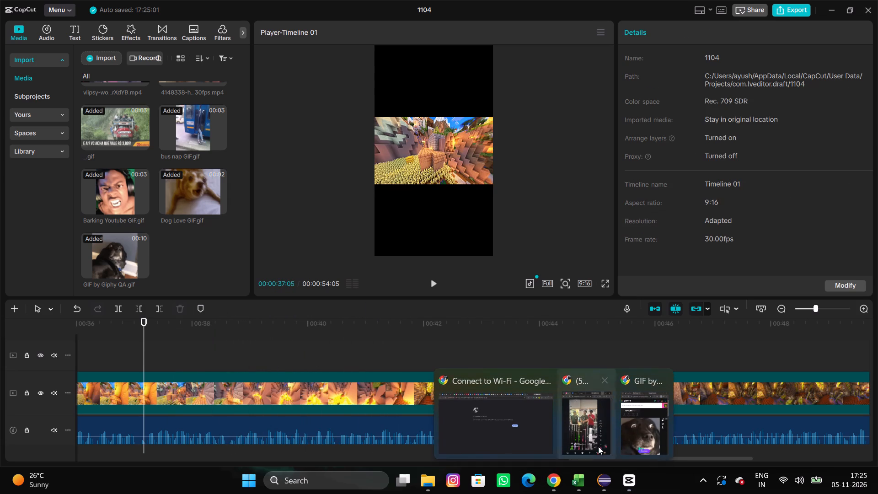
pyautogui.click(629, 433)
pyautogui.click(616, 109)
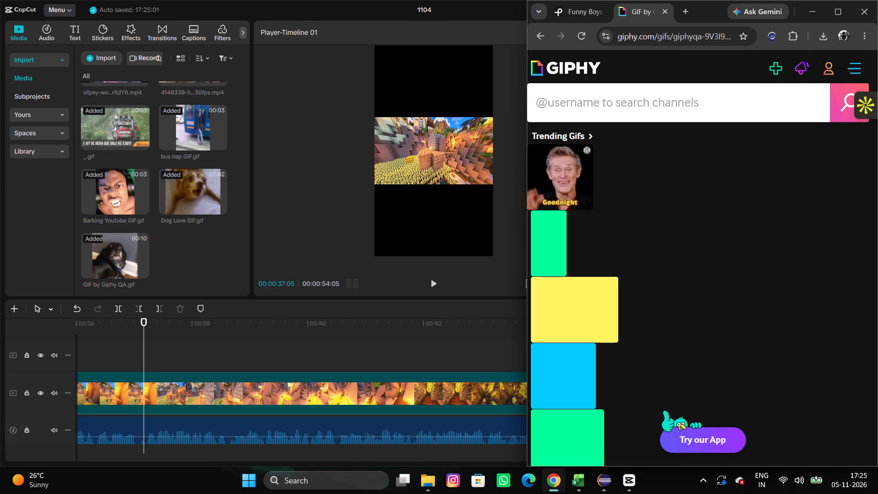
pyautogui.write('scooty')
pyautogui.press('Return')
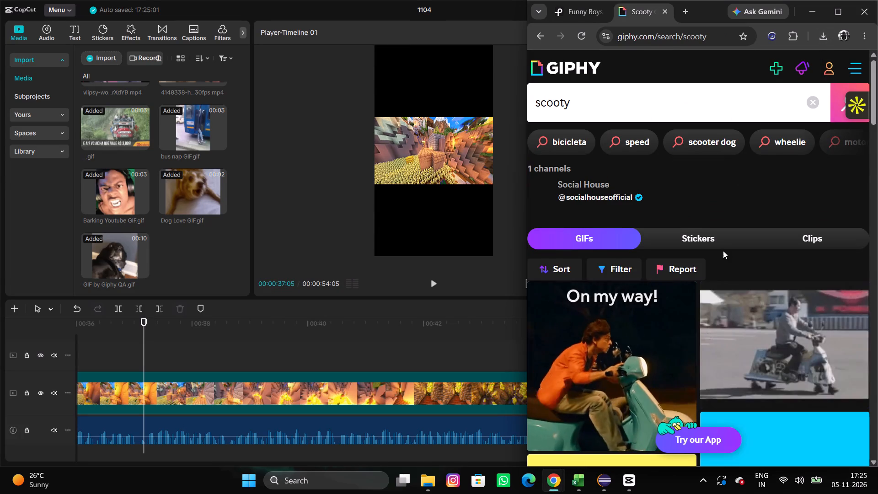
# Browse the scooty GIFs and download the Vespa Club Verona one of a rider drifting a scooter in smoke.
pyautogui.scroll(-2, 723, 252)
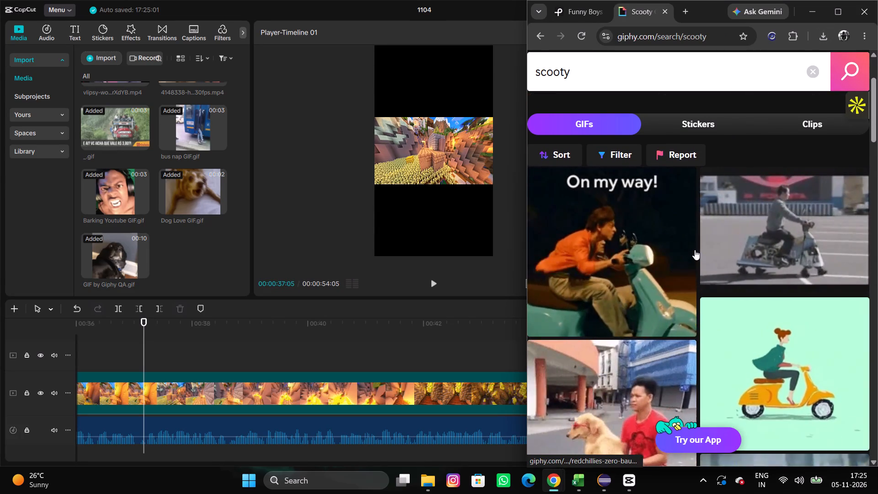
pyautogui.scroll(-3, 694, 249)
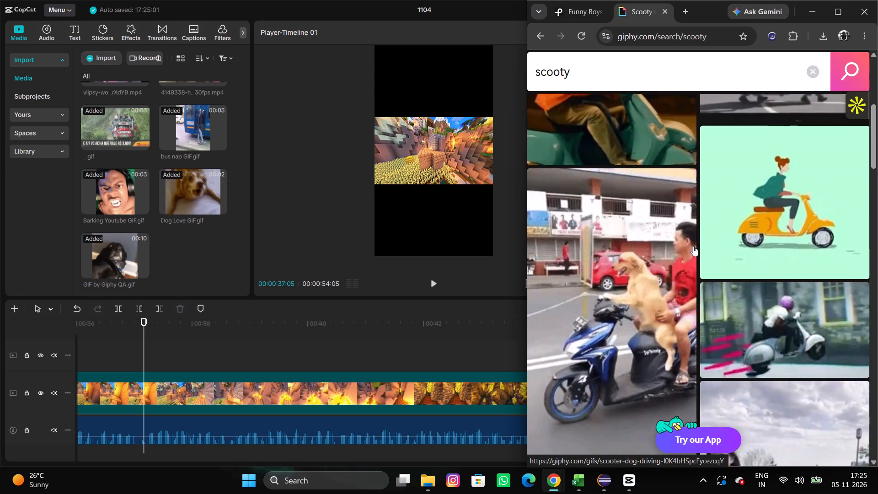
pyautogui.scroll(3, 693, 246)
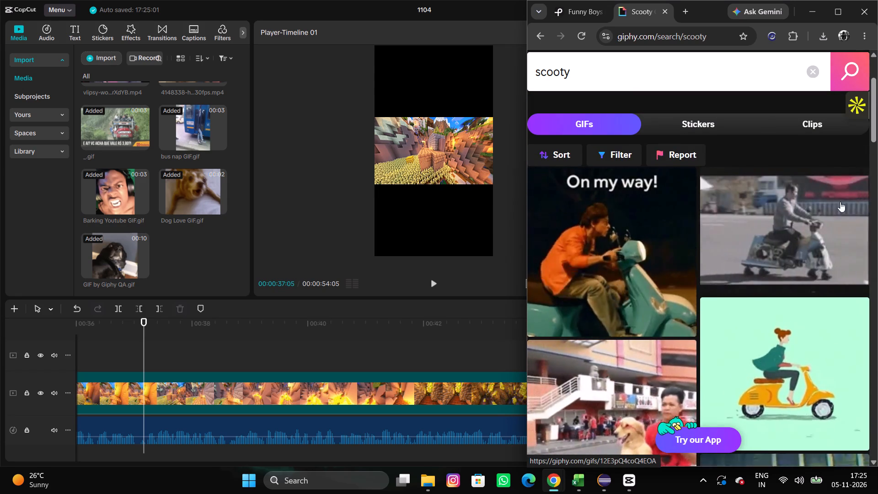
pyautogui.scroll(-2, 839, 195)
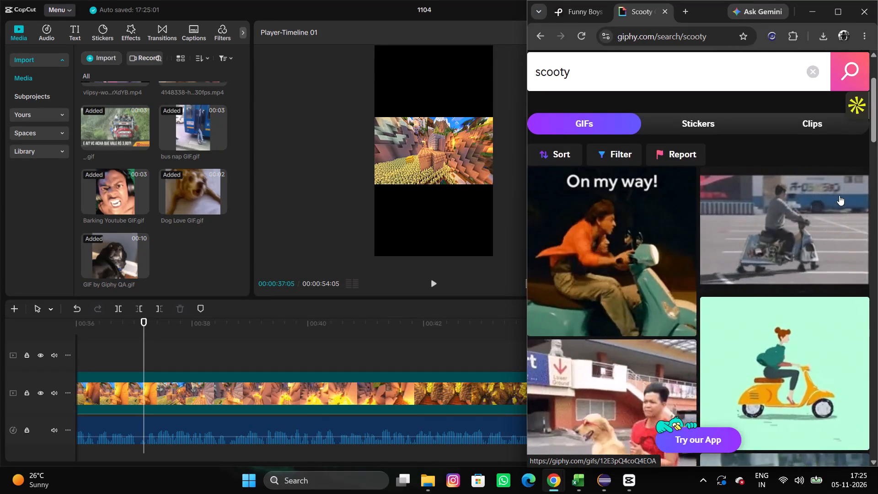
pyautogui.scroll(-14, 839, 195)
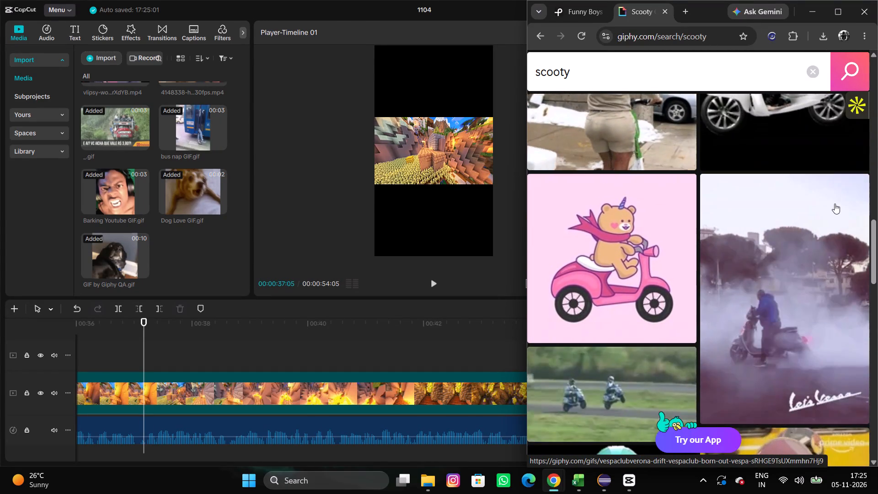
pyautogui.scroll(-5, 835, 204)
pyautogui.scroll(2, 833, 202)
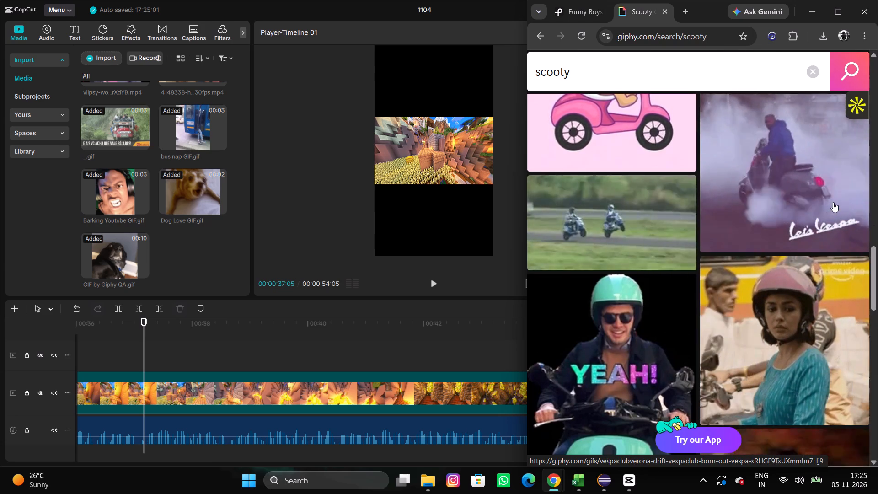
pyautogui.scroll(-9, 833, 202)
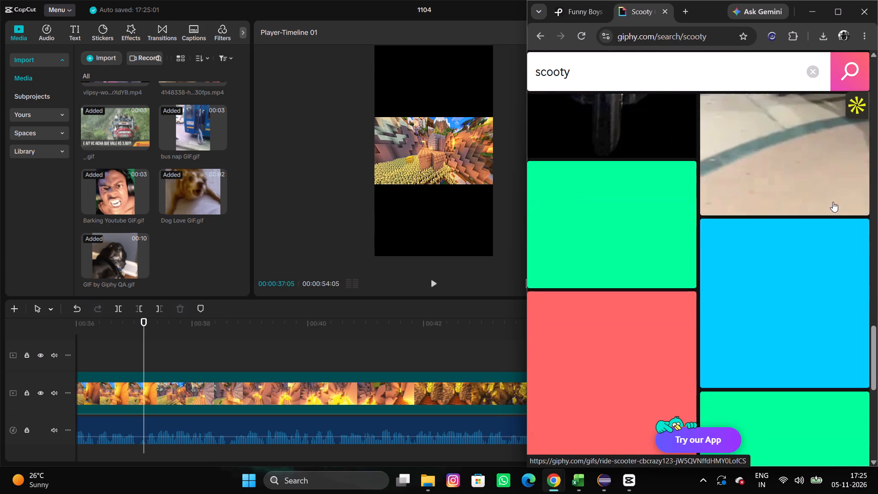
pyautogui.scroll(4, 833, 202)
pyautogui.scroll(-6, 833, 201)
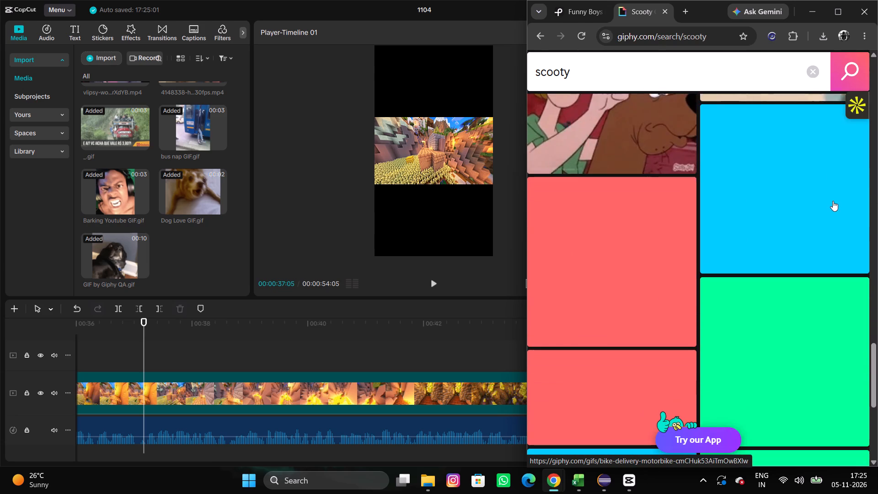
pyautogui.scroll(-5, 833, 201)
pyautogui.scroll(5, 833, 201)
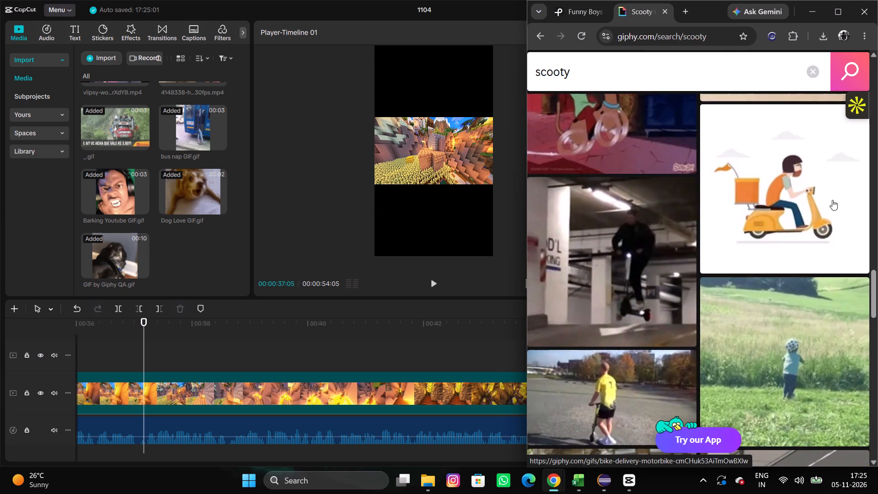
pyautogui.scroll(1, 832, 200)
pyautogui.scroll(-8, 832, 200)
pyautogui.scroll(2, 832, 199)
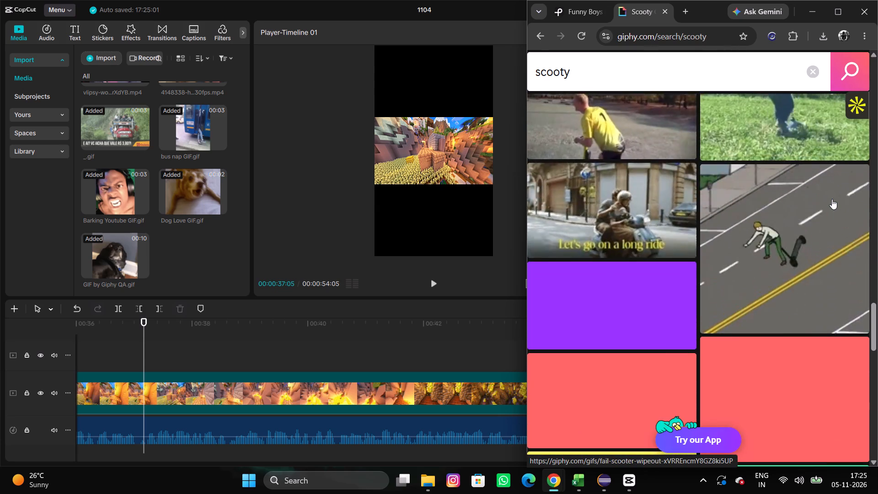
pyautogui.scroll(-4, 832, 198)
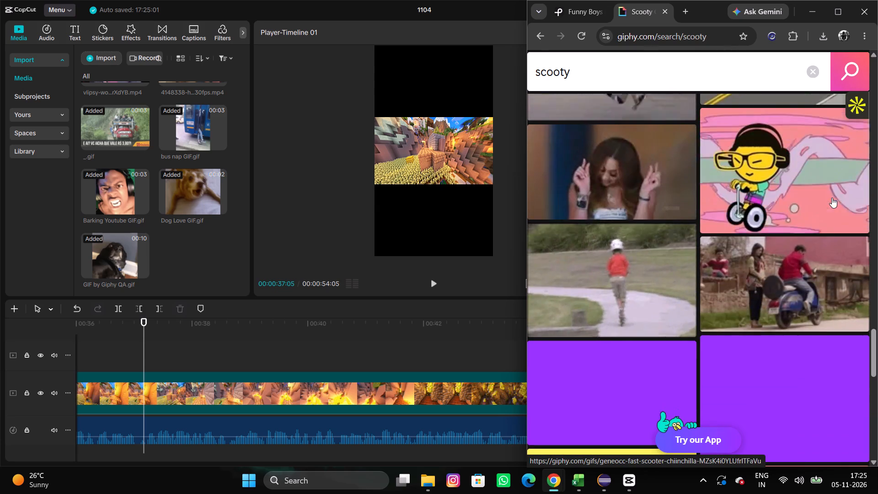
pyautogui.scroll(11, 831, 197)
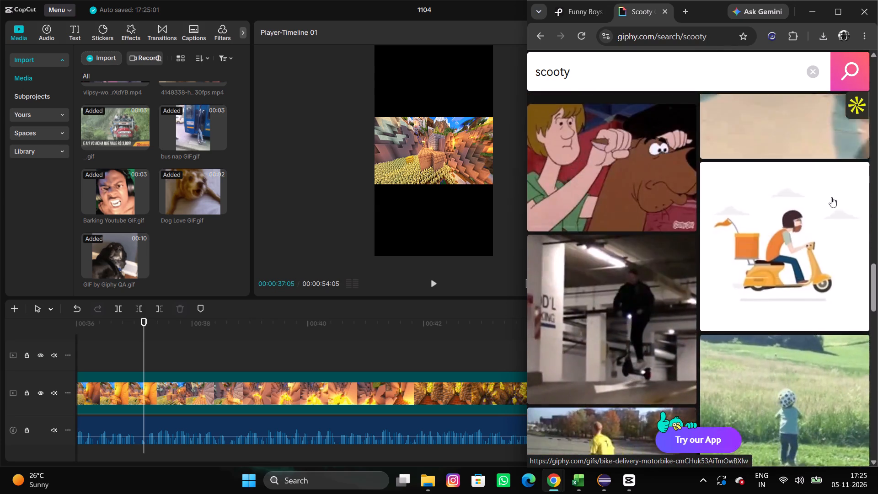
pyautogui.scroll(13, 831, 197)
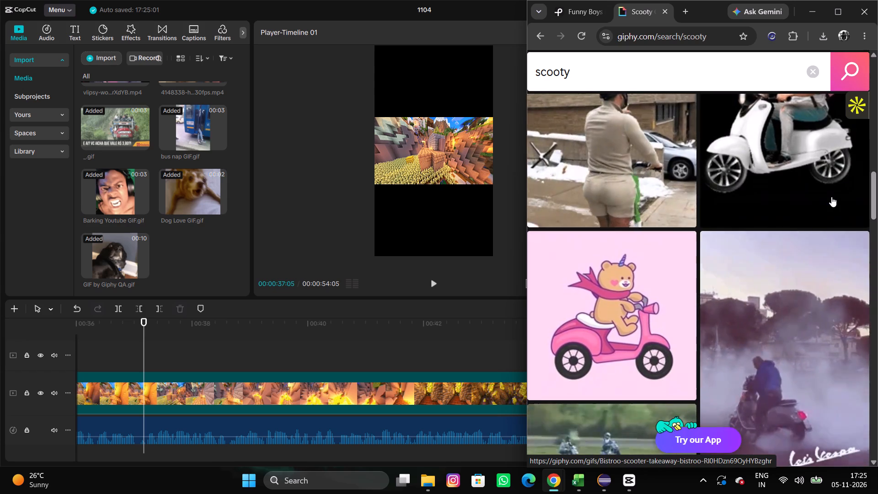
pyautogui.click(827, 348)
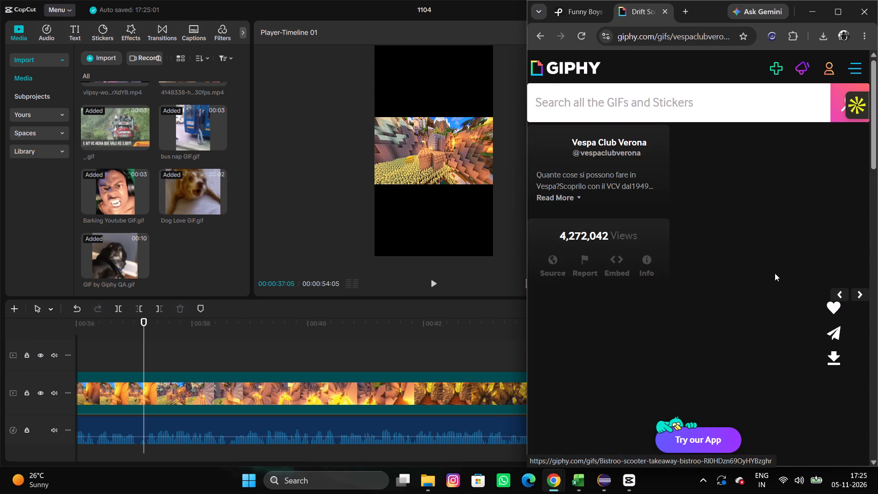
pyautogui.click(838, 363)
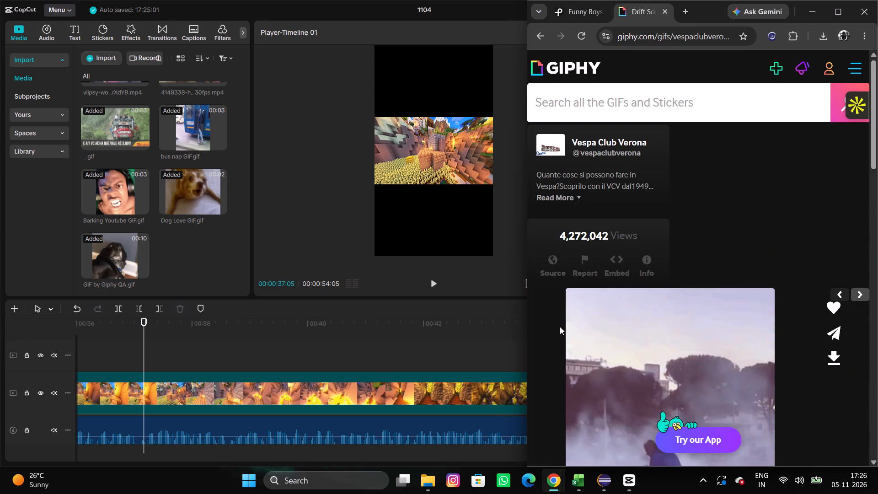
# Switch back to CapCut and import Drift Scooter GIF by Vespa Club Verona from Downloads into the project media.
pyautogui.click(209, 350)
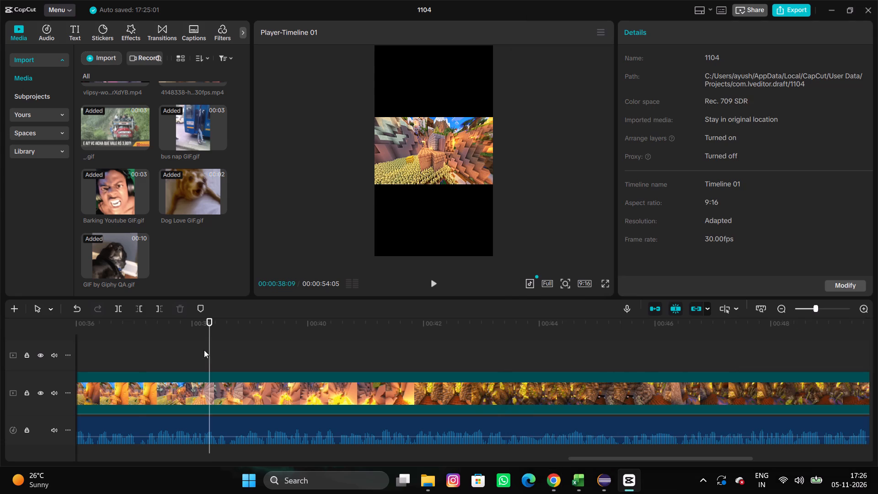
pyautogui.click(101, 61)
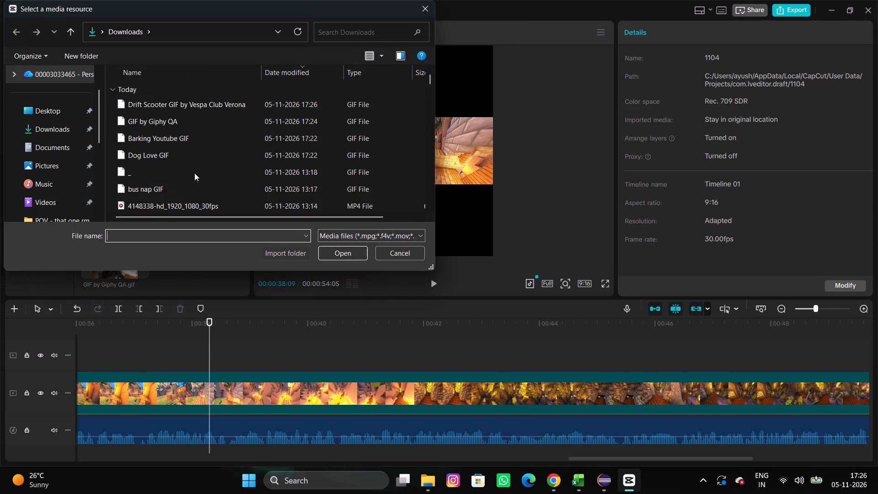
pyautogui.click(175, 98)
pyautogui.click(335, 258)
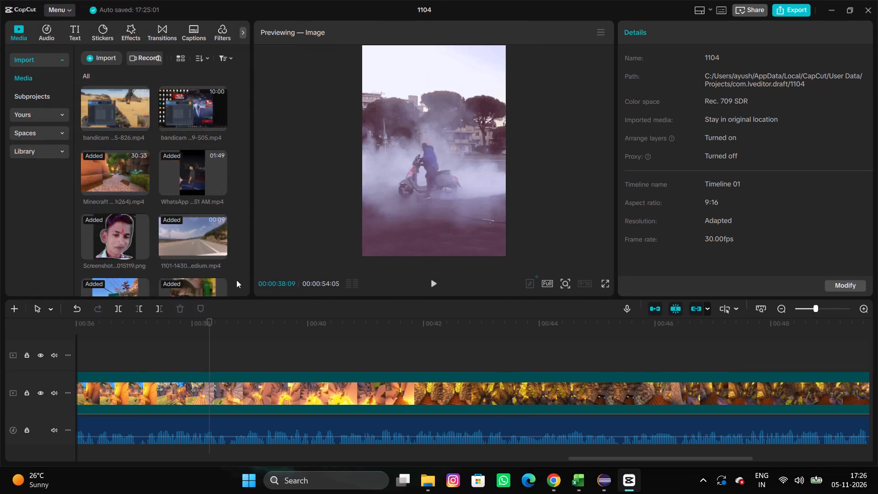
# Place the Drift Scooter GIF on the overlay track at about 00:00:37:25 and preview the sequence from before it.
pyautogui.moveTo(186, 260); pyautogui.dragTo(182, 345)
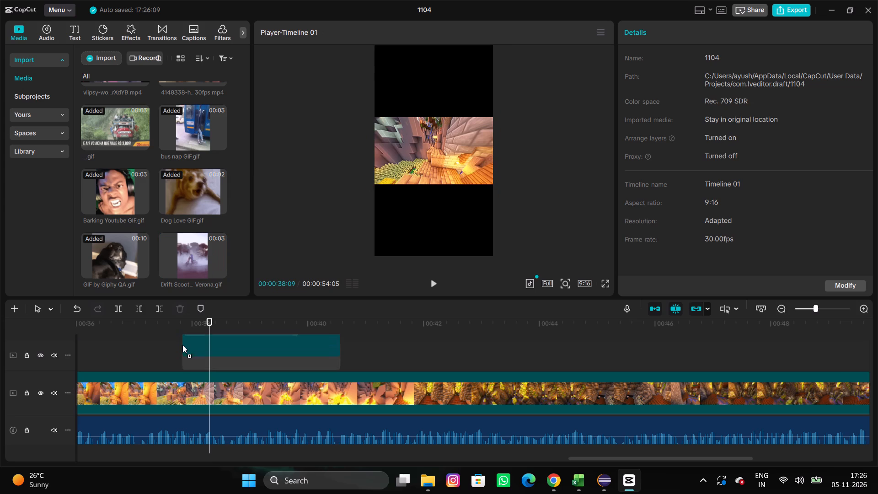
pyautogui.moveTo(182, 345); pyautogui.dragTo(182, 345)
pyautogui.doubleClick(139, 342)
pyautogui.moveTo(139, 342); pyautogui.dragTo(115, 346)
pyautogui.press('space')
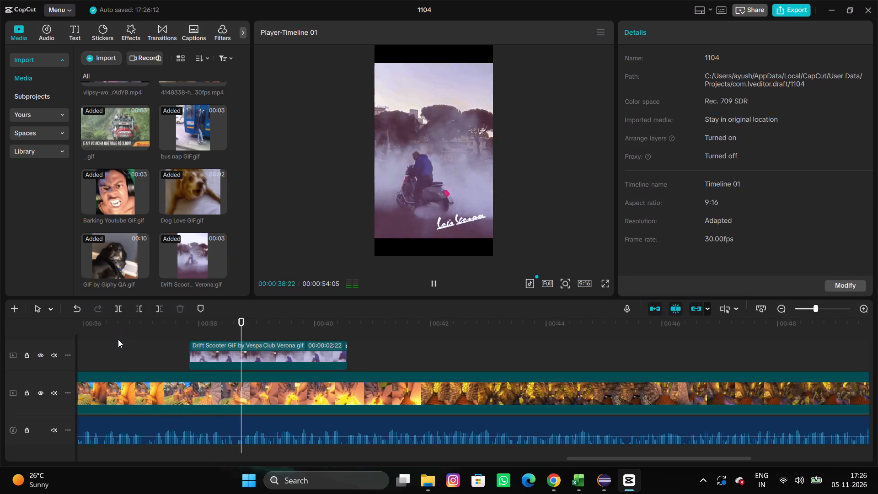
# Replay the passage before the Drift Scooter overlay and move the clip earlier so it starts at 00:00:37:05.
pyautogui.click(119, 338)
pyautogui.moveTo(119, 338); pyautogui.dragTo(75, 339)
pyautogui.press('space')
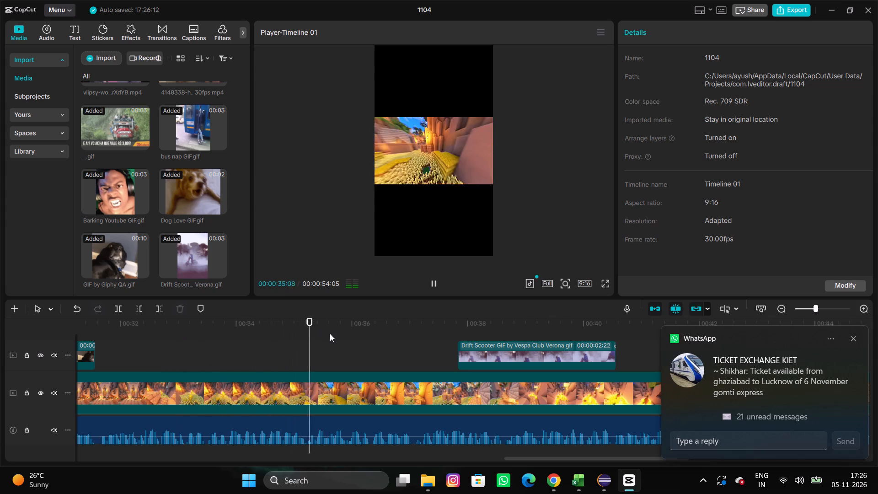
pyautogui.press('space')
pyautogui.press('space')
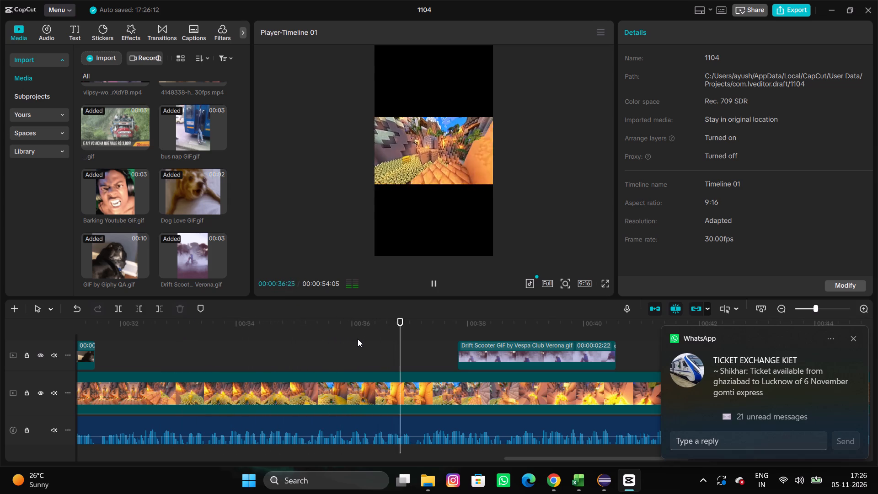
pyautogui.click(407, 342)
pyautogui.moveTo(407, 342); pyautogui.dragTo(418, 353)
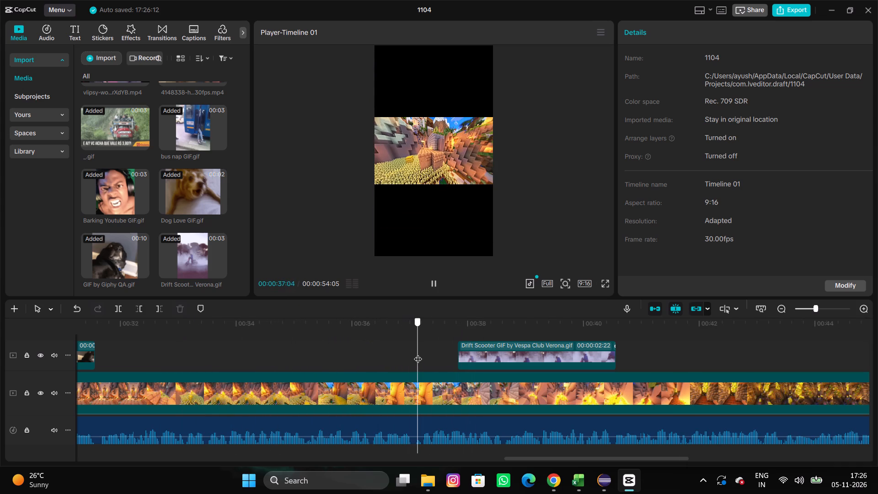
pyautogui.moveTo(418, 353); pyautogui.dragTo(419, 356)
pyautogui.moveTo(518, 354); pyautogui.dragTo(481, 359)
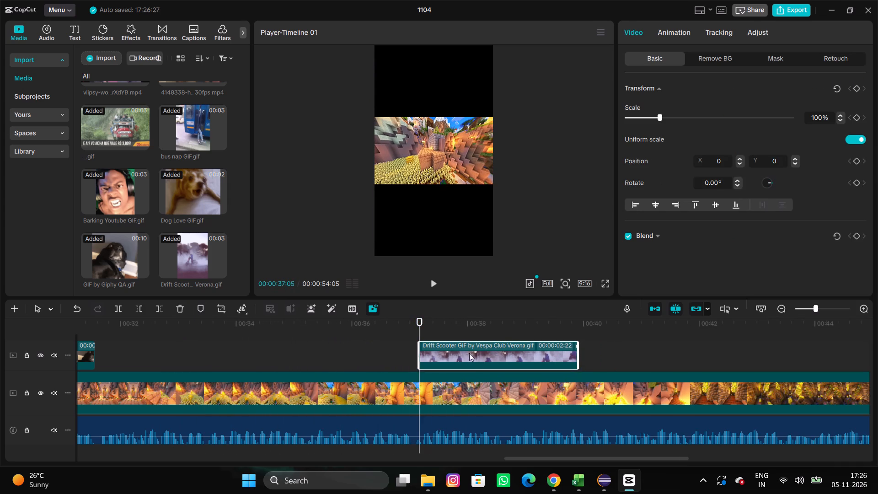
# Preview the Drift Scooter overlay, trim off everything after 00:00:38:22, and nudge the shortened clip slightly earlier on its track.
pyautogui.click(321, 344)
pyautogui.press('space')
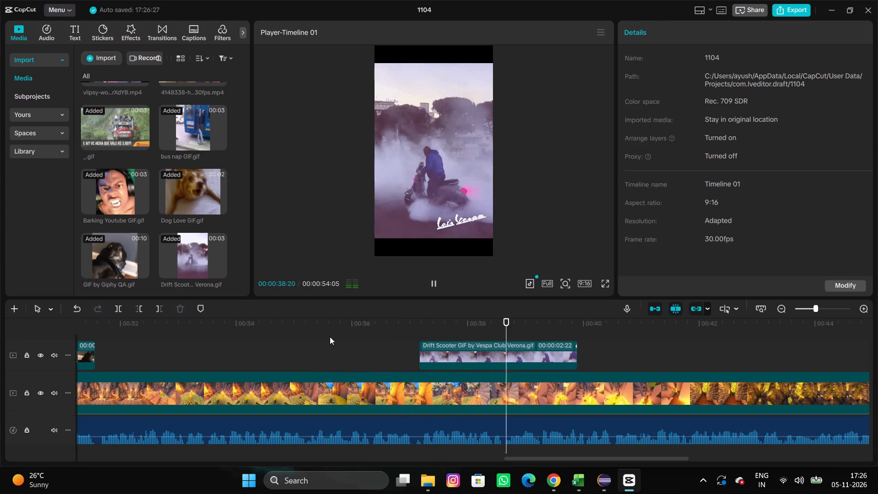
pyautogui.press('space')
pyautogui.click(495, 346)
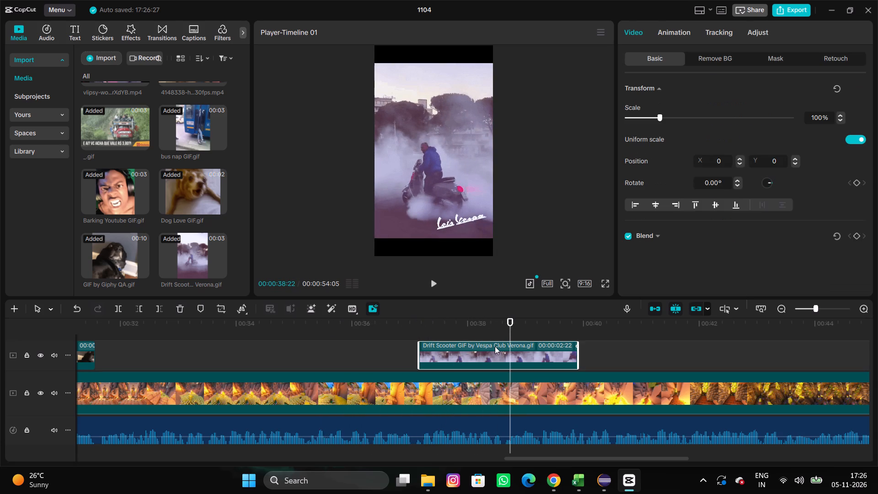
pyautogui.press('w')
pyautogui.click(431, 354)
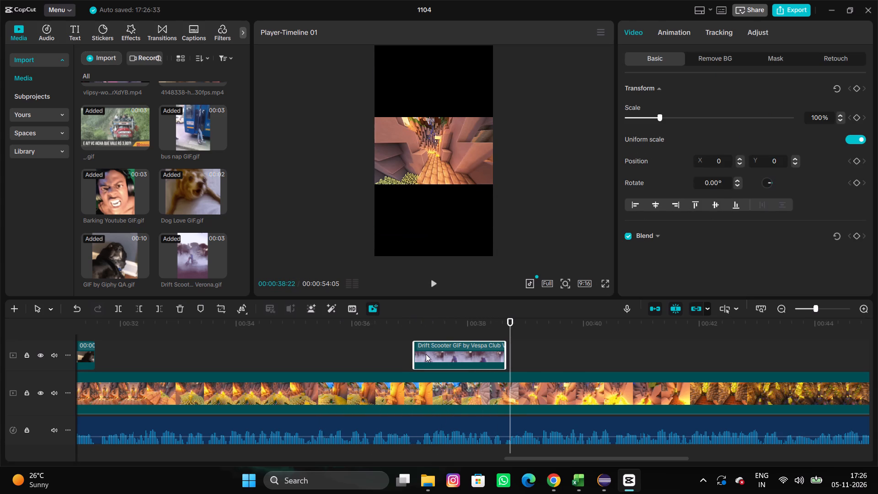
# Play back the stretch from about 00:00:31:26 to 00:00:34:24 to find the cue for another overlay before the Drift Scooter clip.
pyautogui.click(264, 352)
pyautogui.moveTo(264, 352); pyautogui.dragTo(208, 357)
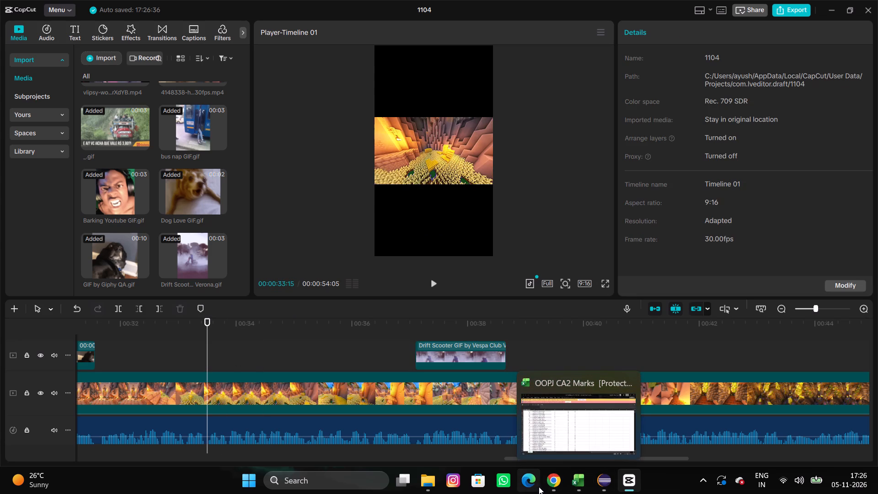
pyautogui.click(106, 353)
pyautogui.press('space')
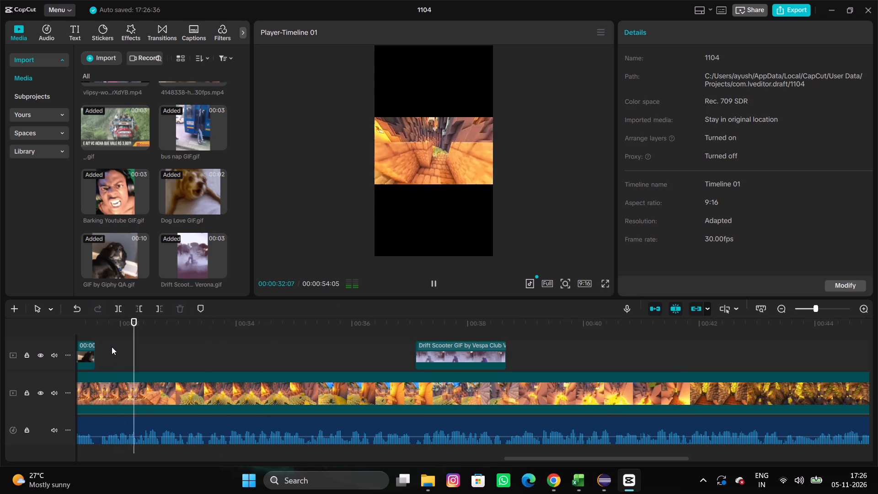
pyautogui.click(112, 346)
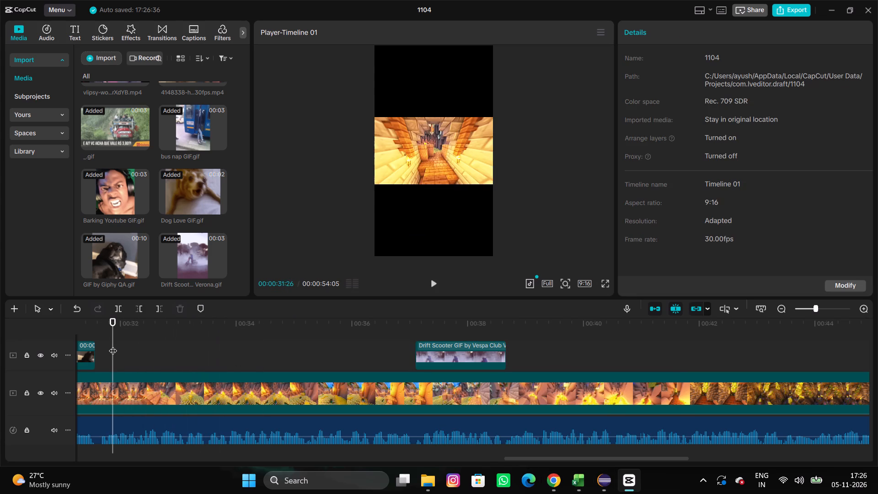
pyautogui.press('space')
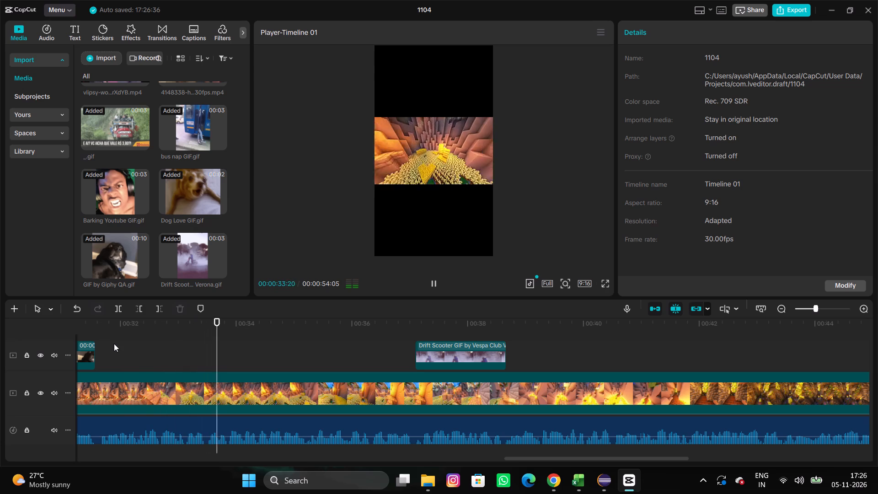
pyautogui.press('space')
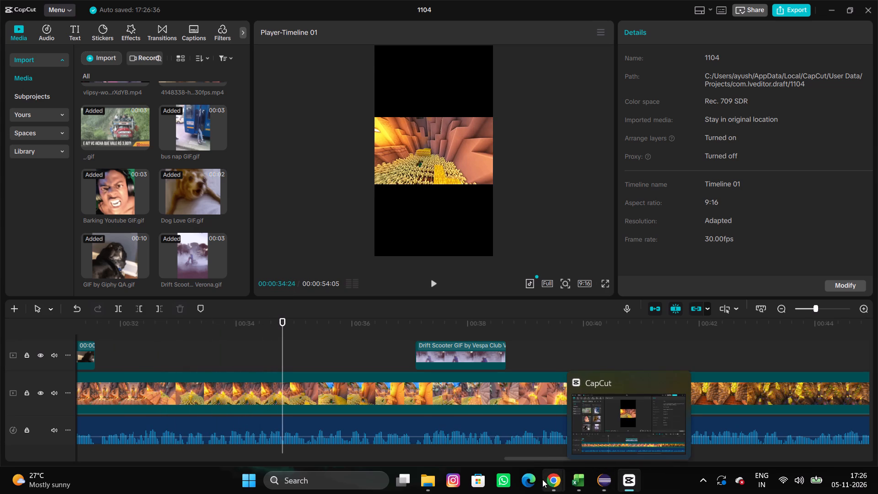
# Switch to the GIPHY window in Chrome and search for "waliking".
pyautogui.click(624, 456)
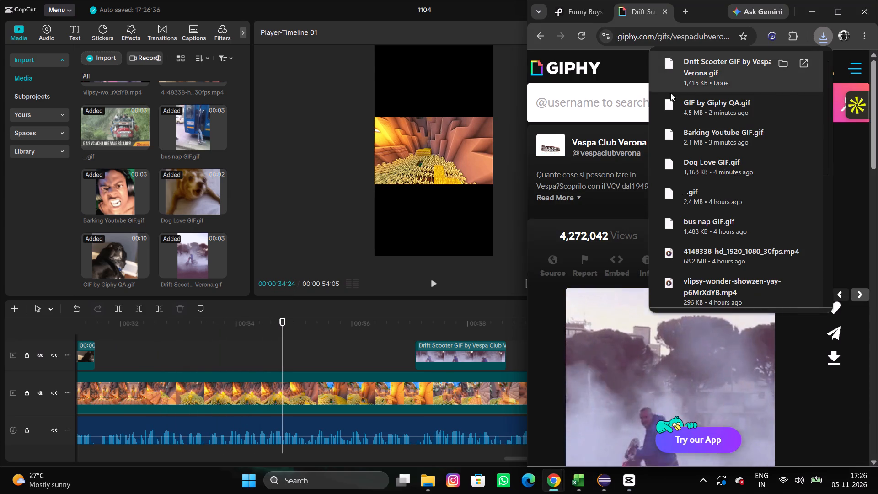
pyautogui.click(597, 118)
pyautogui.click(595, 111)
pyautogui.click(594, 106)
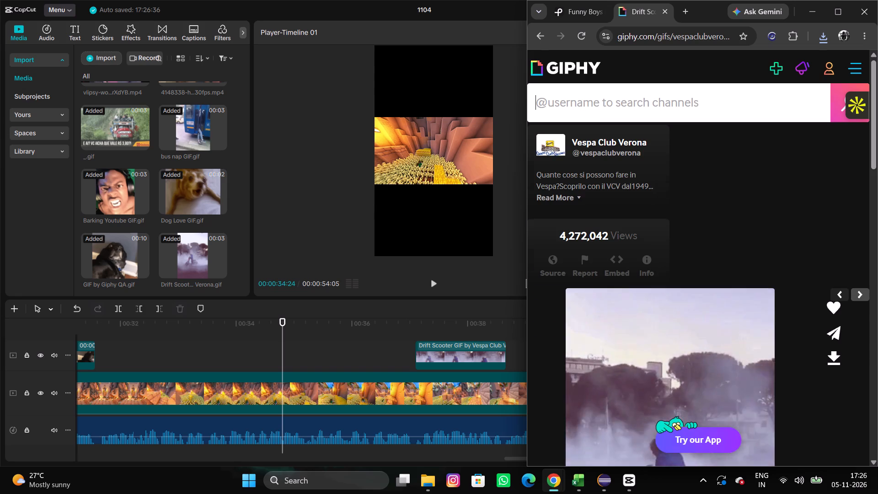
pyautogui.write('walik')
pyautogui.write('ing')
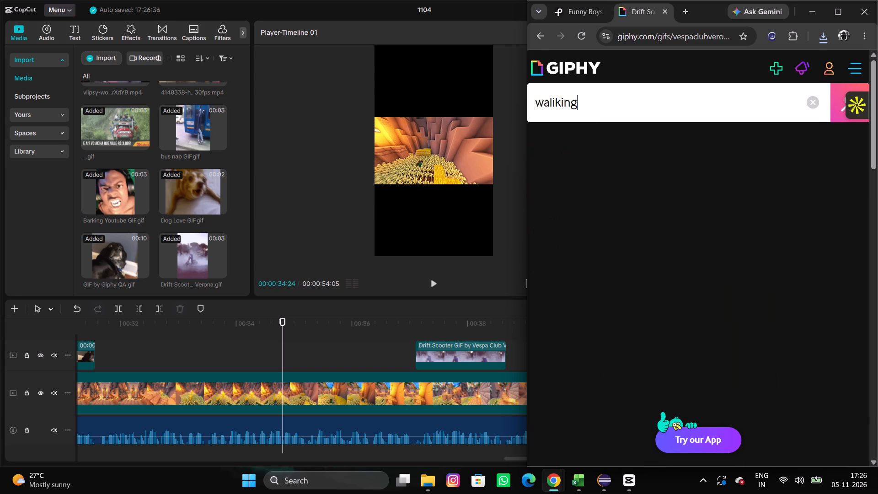
pyautogui.press('Return')
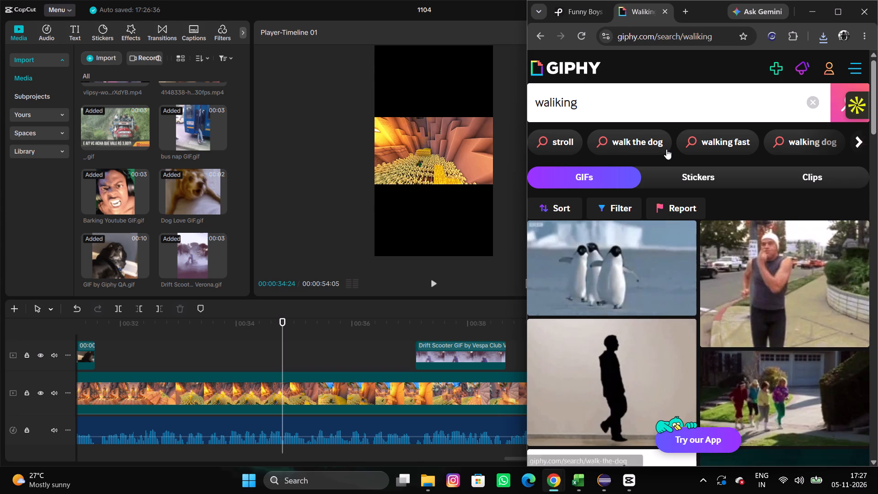
# Browse the walking GIFs and download the Walking Fast one of a man in a white cap power-walking on a sidewalk.
pyautogui.scroll(-1, 679, 225)
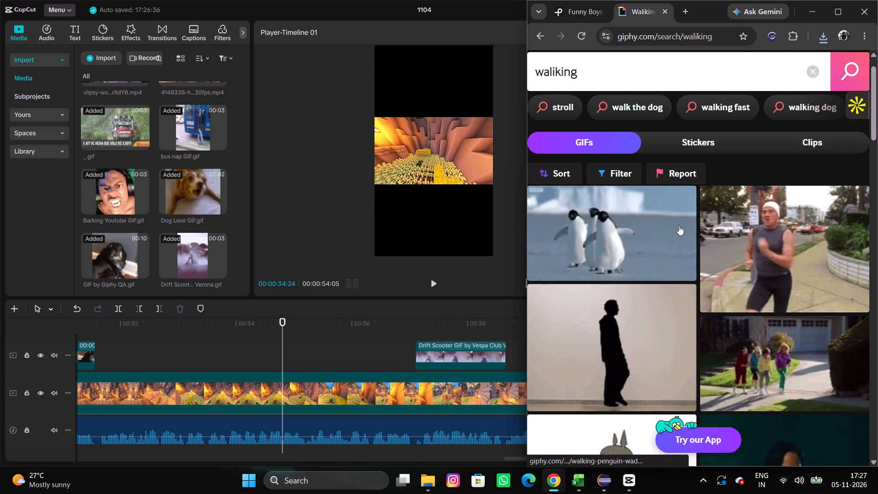
pyautogui.scroll(-1, 774, 301)
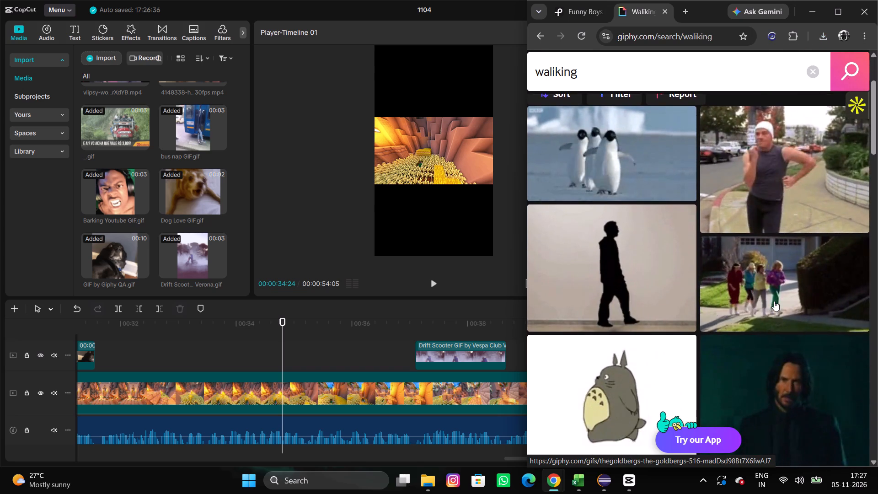
pyautogui.scroll(-1, 774, 301)
pyautogui.scroll(2, 774, 298)
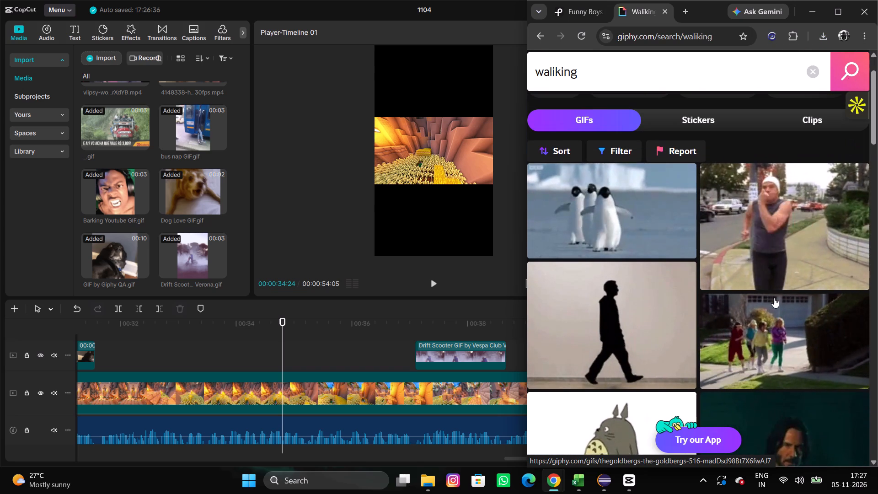
pyautogui.click(781, 261)
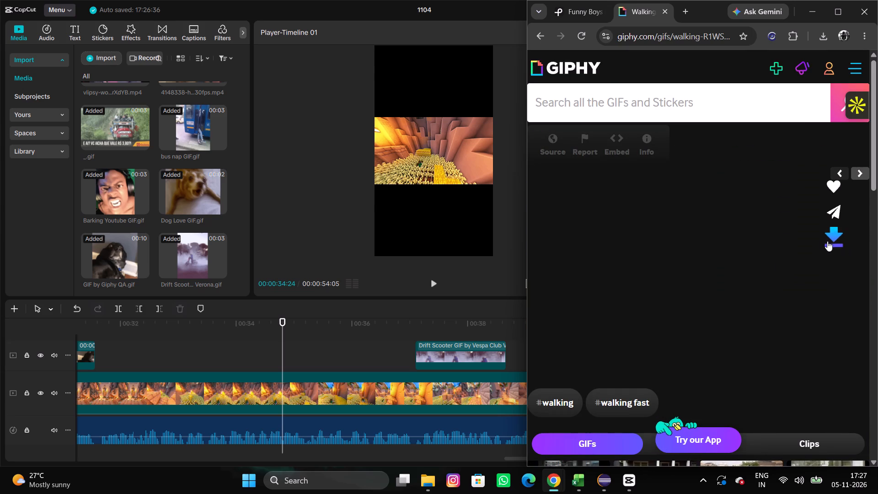
pyautogui.click(827, 241)
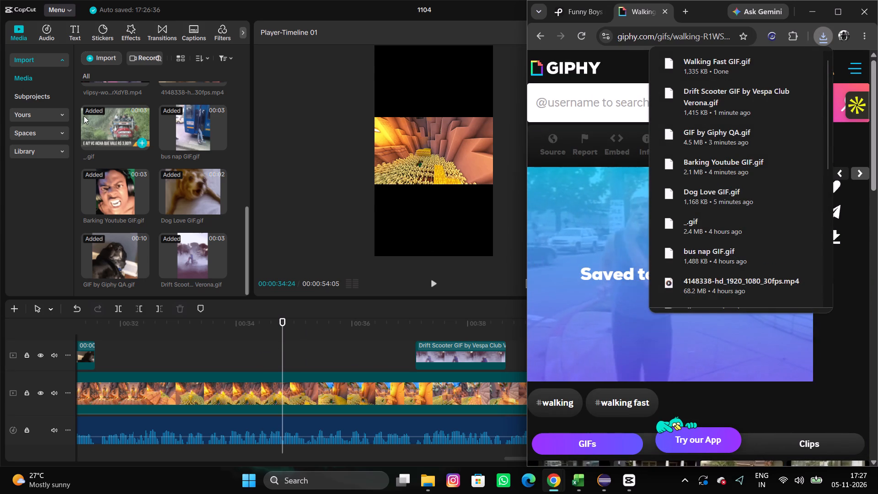
# Switch back to CapCut and import Walking Fast GIF from Downloads into the project media.
pyautogui.click(106, 58)
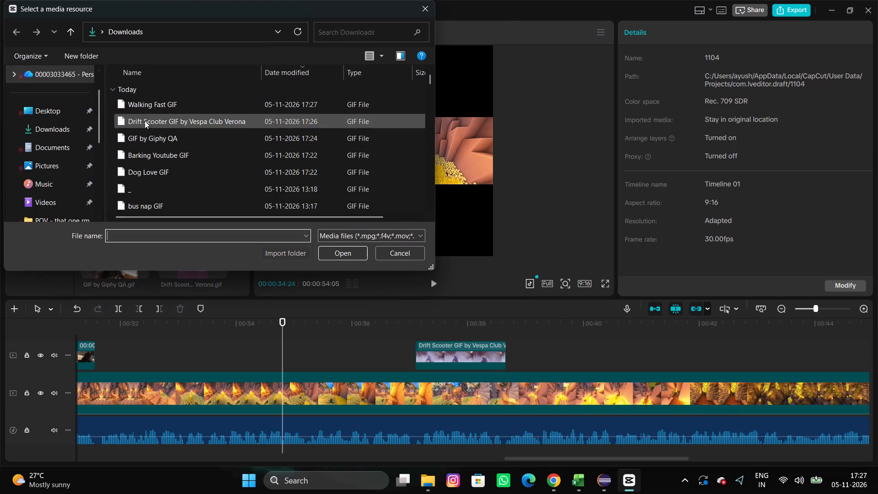
pyautogui.click(146, 112)
pyautogui.click(163, 101)
pyautogui.click(348, 256)
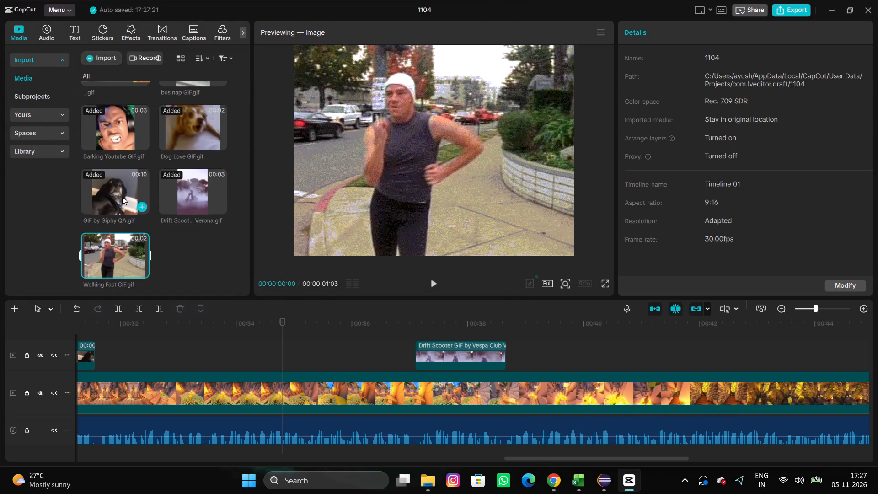
# Place the Walking Fast GIF on the overlay track at about 00:00:34:20, before the Drift Scooter clip, and preview its entry.
pyautogui.moveTo(133, 252); pyautogui.dragTo(273, 351)
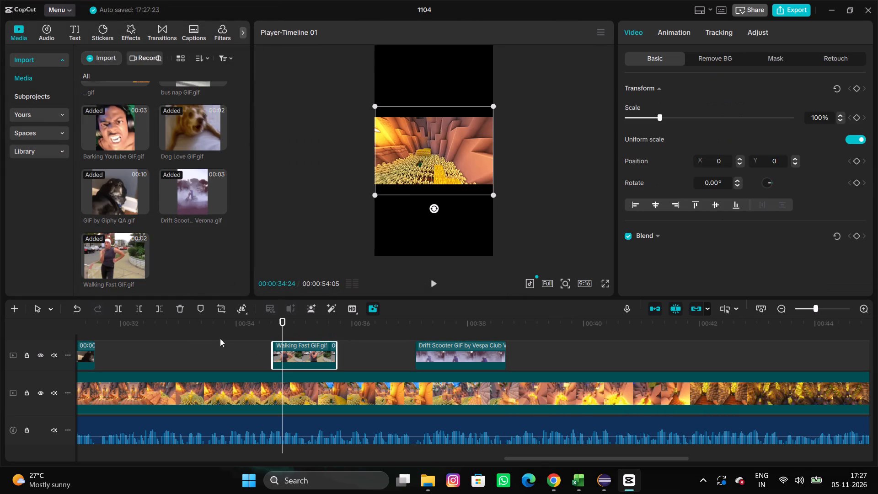
pyautogui.click(193, 330)
pyautogui.press('space')
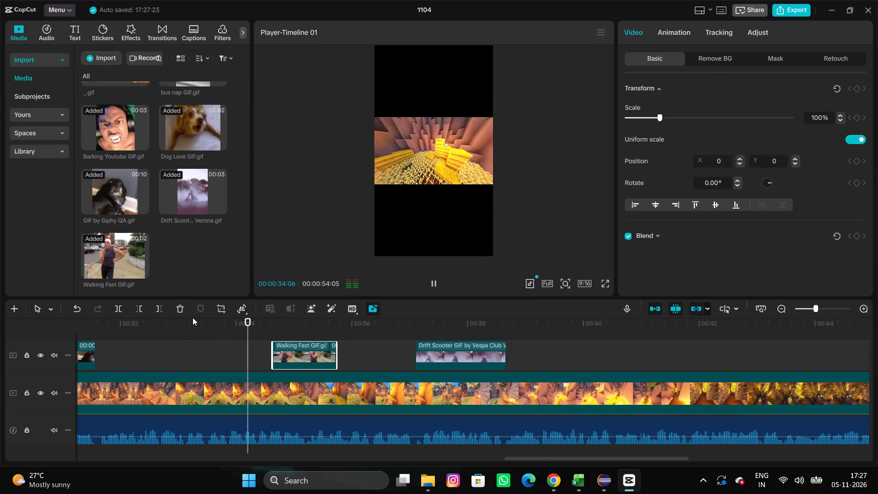
pyautogui.press('space')
pyautogui.moveTo(189, 311); pyautogui.dragTo(231, 360)
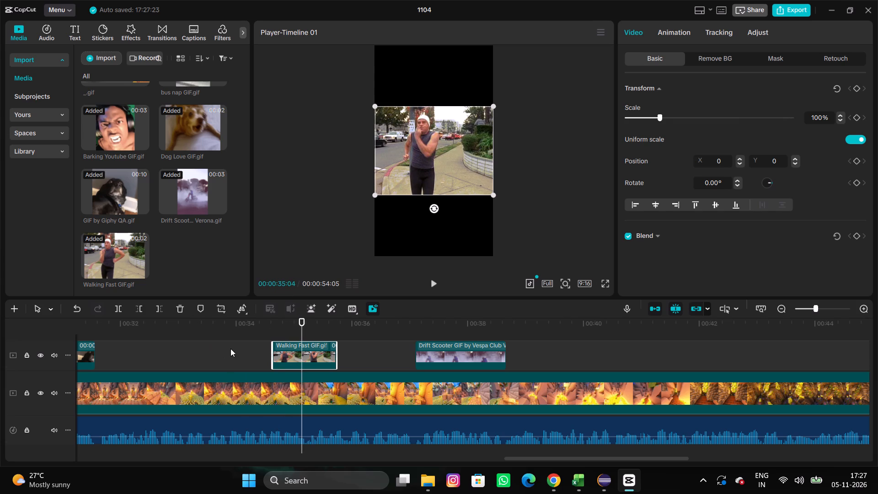
# Replay the lead-in to find the audio cue and move the Walking Fast clip earlier to start at 00:00:34:11.
pyautogui.click(230, 349)
pyautogui.press('space')
pyautogui.press('space')
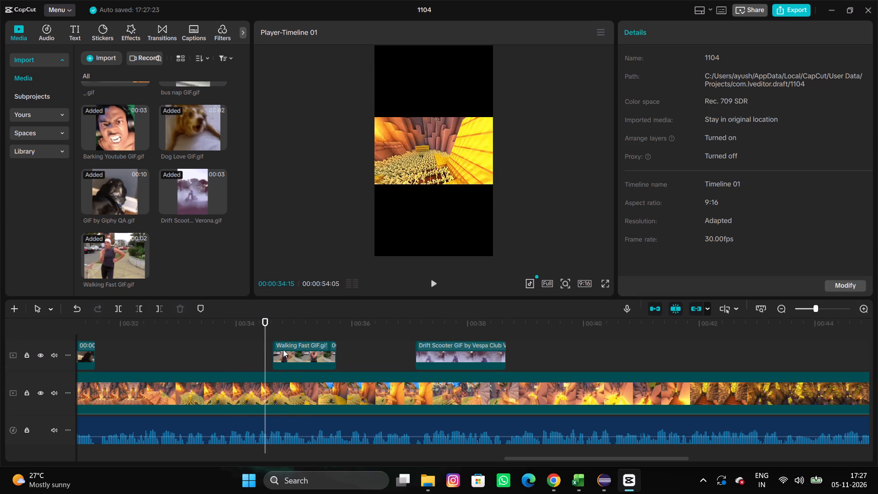
pyautogui.moveTo(286, 351); pyautogui.dragTo(273, 350)
pyautogui.click(242, 352)
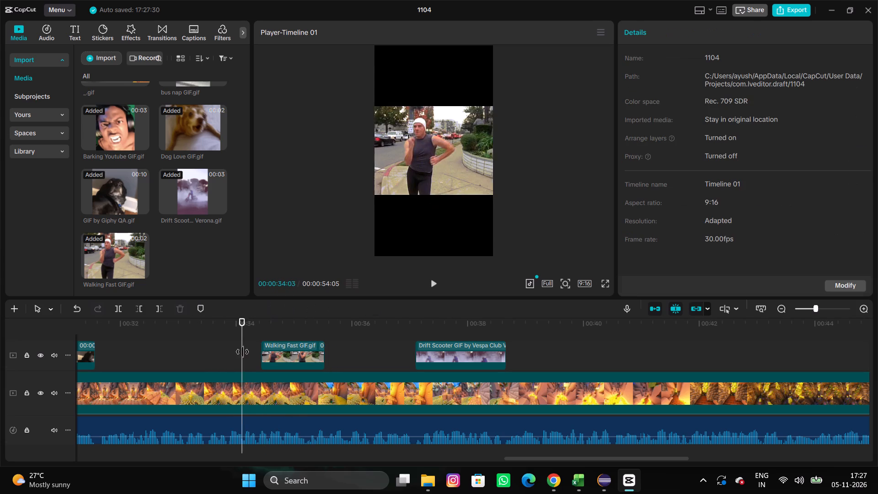
pyautogui.moveTo(242, 352); pyautogui.dragTo(255, 365)
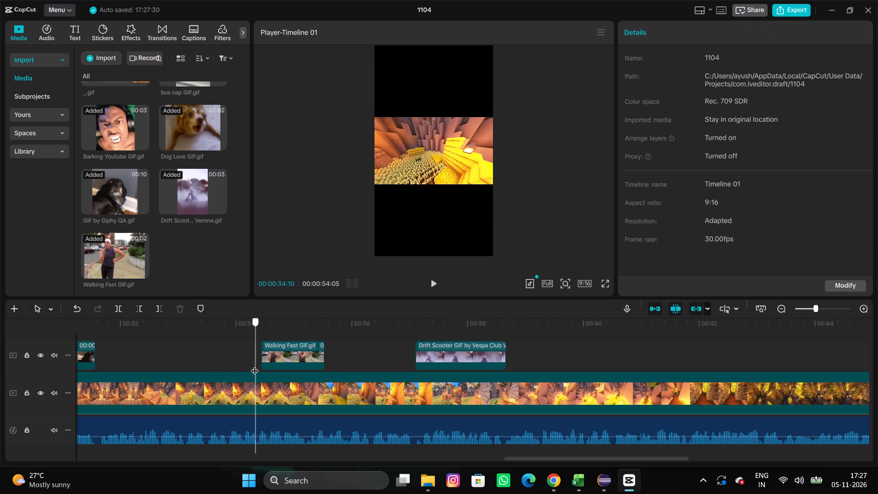
pyautogui.moveTo(255, 365); pyautogui.dragTo(257, 367)
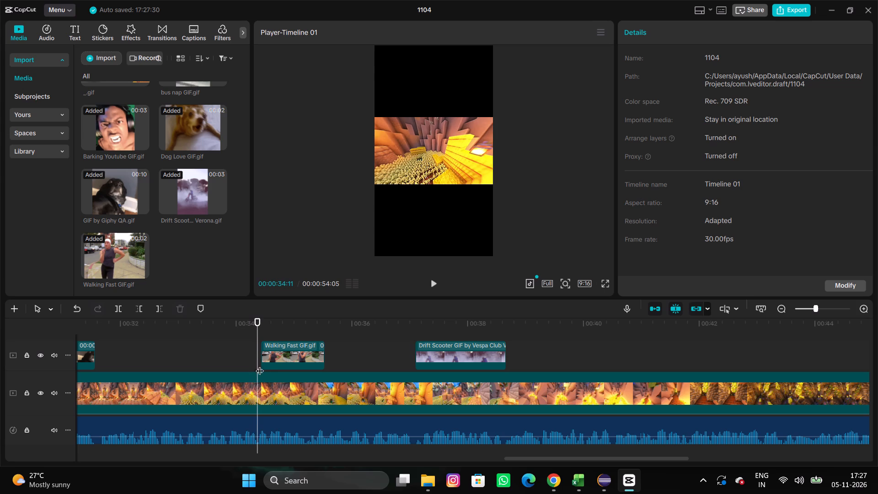
pyautogui.moveTo(275, 361); pyautogui.dragTo(270, 359)
# Play back the sequence from about 00:00:32 through the Walking Fast and Drift Scooter overlays to 00:00:43:11 to check their timing.
pyautogui.click(187, 344)
pyautogui.moveTo(187, 344); pyautogui.dragTo(178, 346)
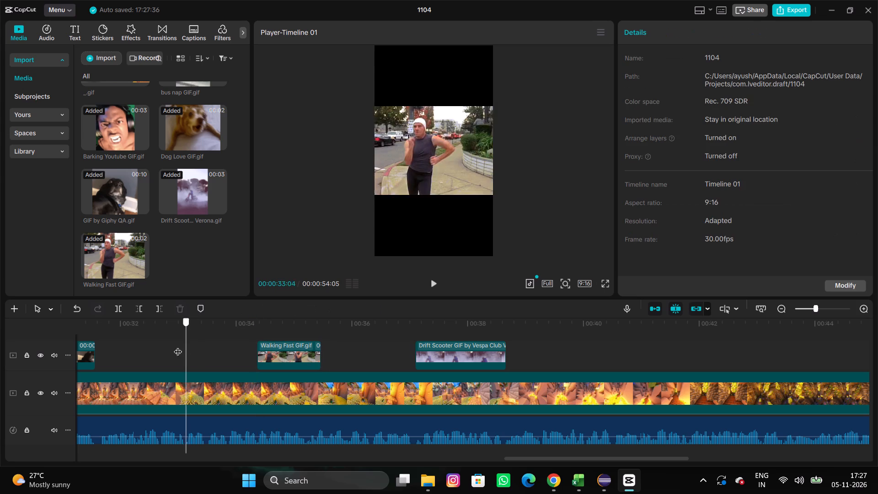
pyautogui.moveTo(178, 346); pyautogui.dragTo(132, 358)
pyautogui.press('space')
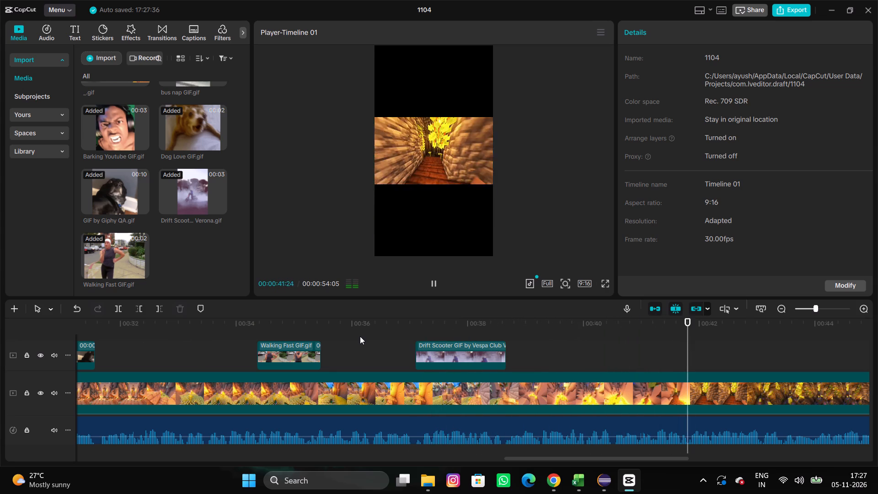
pyautogui.press('space')
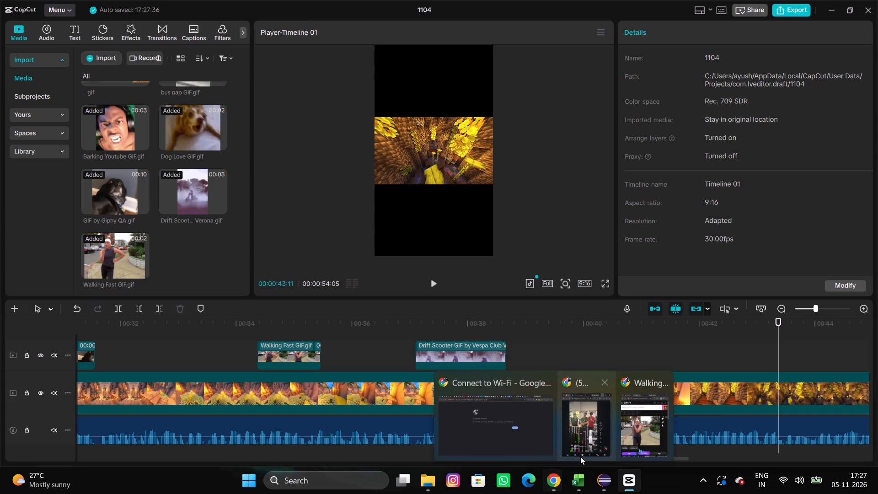
# Switch to the GIPHY window in Chrome and search for "calling".
pyautogui.click(627, 429)
pyautogui.click(584, 106)
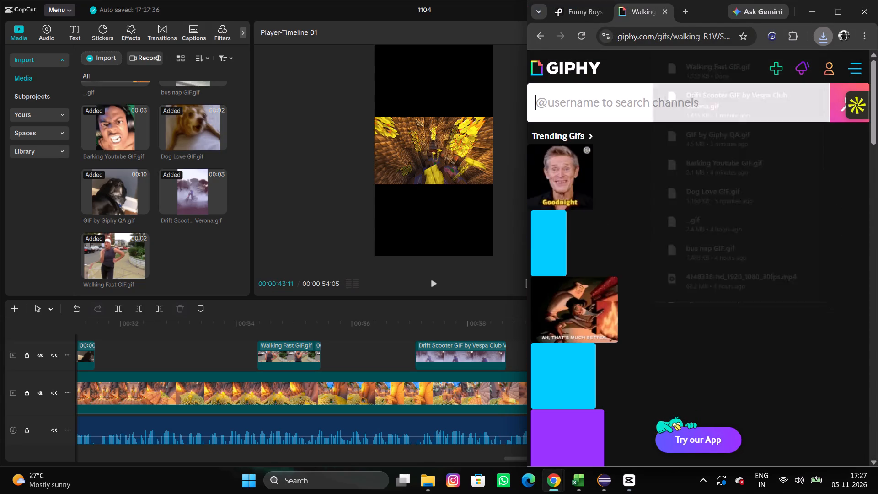
pyautogui.write('calling')
pyautogui.press('Return')
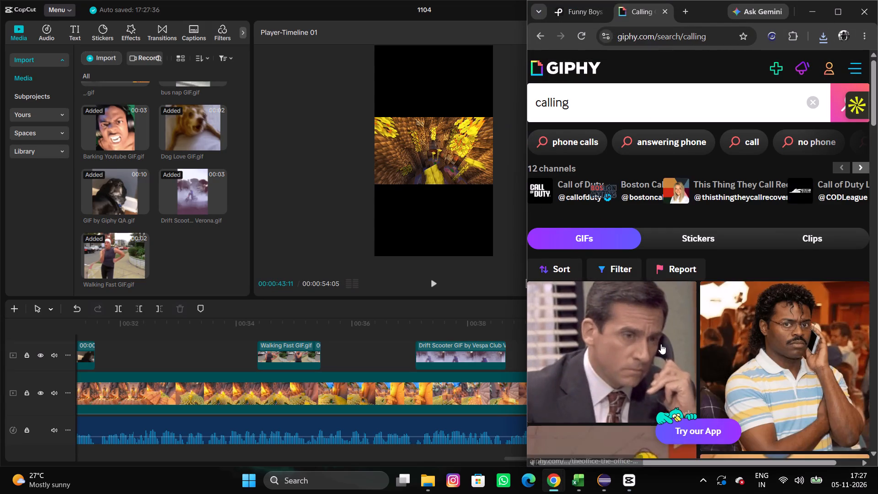
# Browse the "calling" results on GIPHY and download the GIF of the monkey on a headset captioned "Hello, FCC?".
pyautogui.scroll(-5, 661, 344)
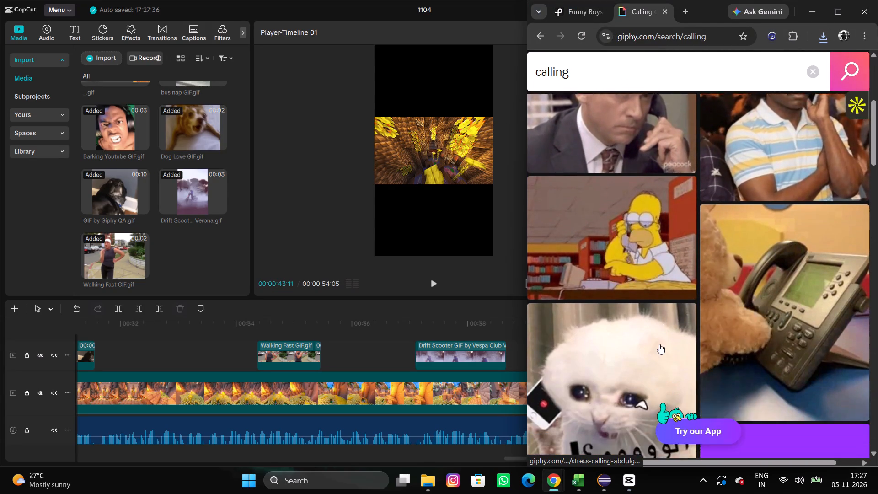
pyautogui.scroll(-3, 659, 344)
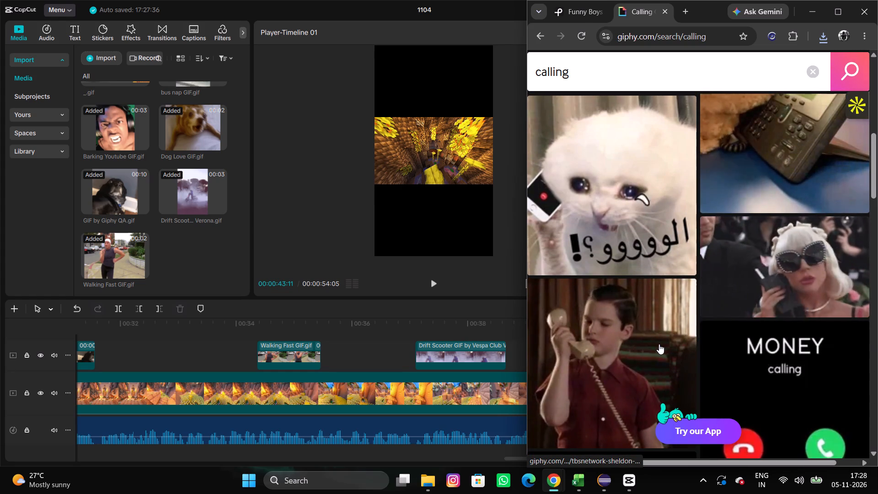
pyautogui.scroll(-8, 659, 344)
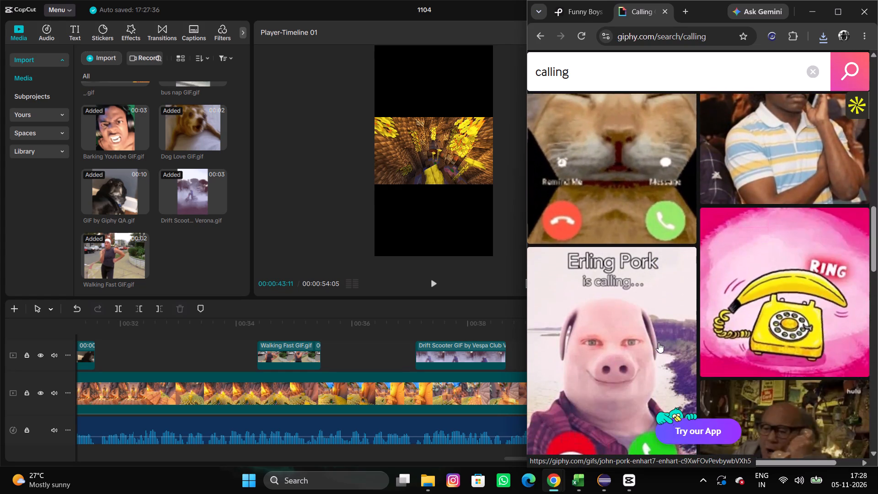
pyautogui.scroll(-3, 658, 343)
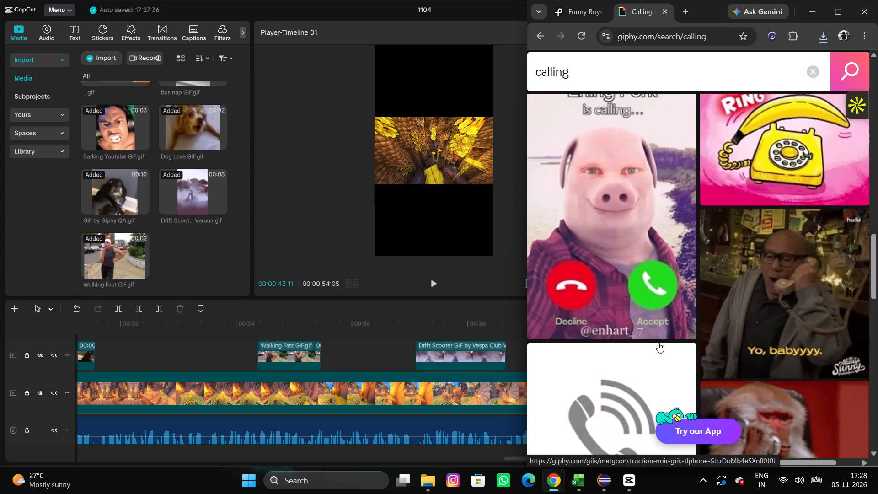
pyautogui.scroll(-3, 658, 343)
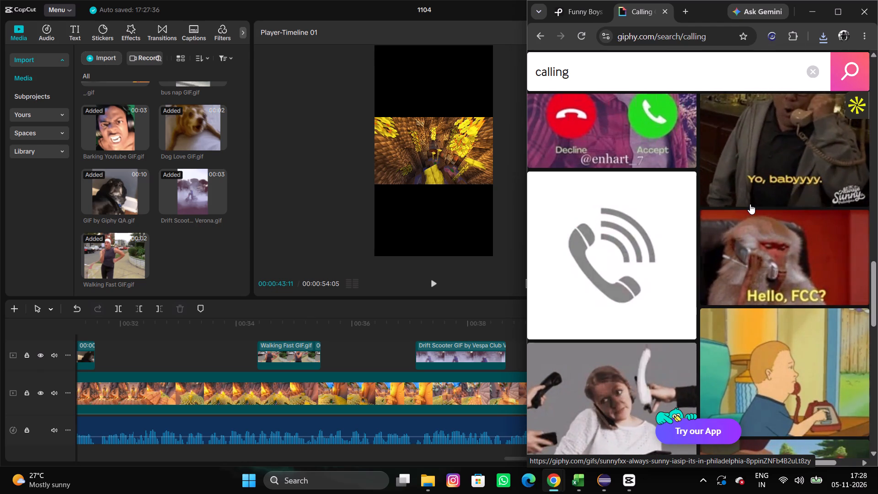
pyautogui.click(753, 272)
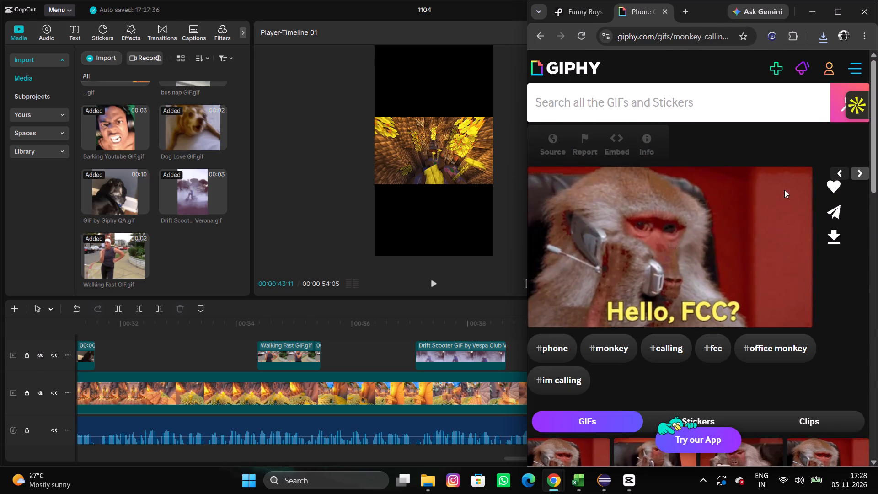
pyautogui.click(841, 232)
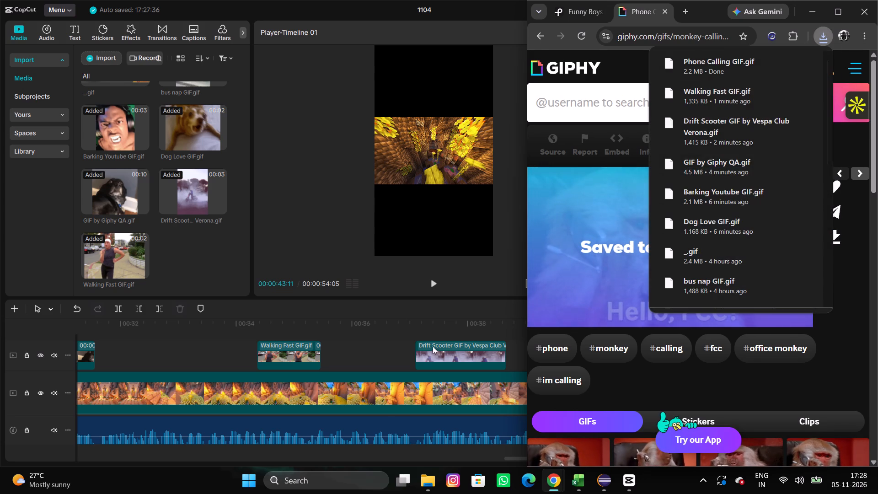
# Switch to CapCut, play on from about 00:00:38:20 to find the calling cue, and set the playhead at 00:00:41:05.
pyautogui.click(386, 341)
pyautogui.moveTo(386, 341); pyautogui.dragTo(406, 351)
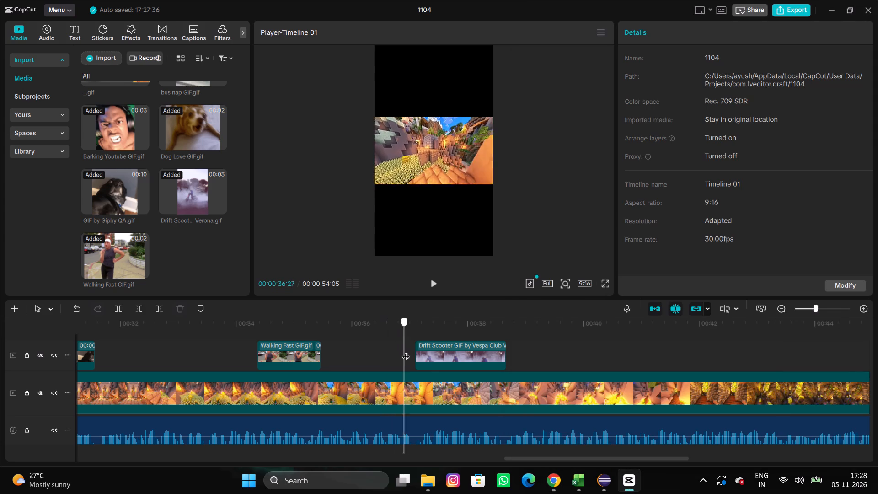
pyautogui.moveTo(406, 351); pyautogui.dragTo(504, 382)
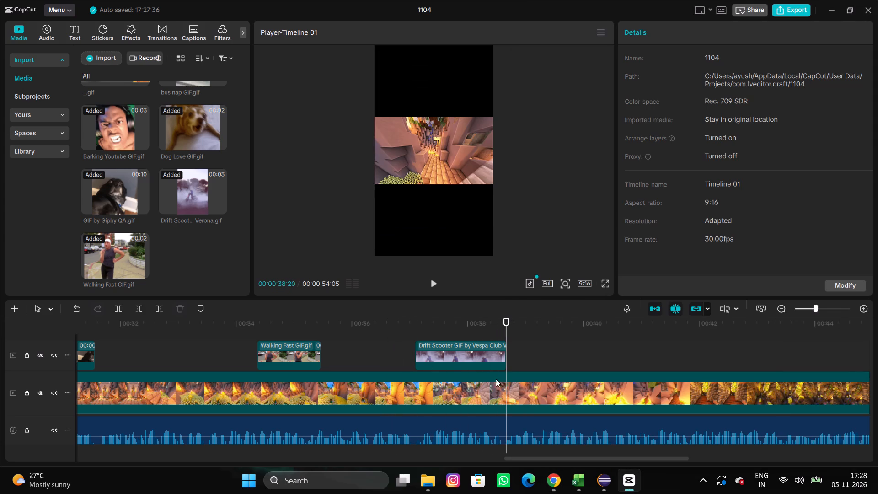
pyautogui.click(321, 334)
pyautogui.press('space')
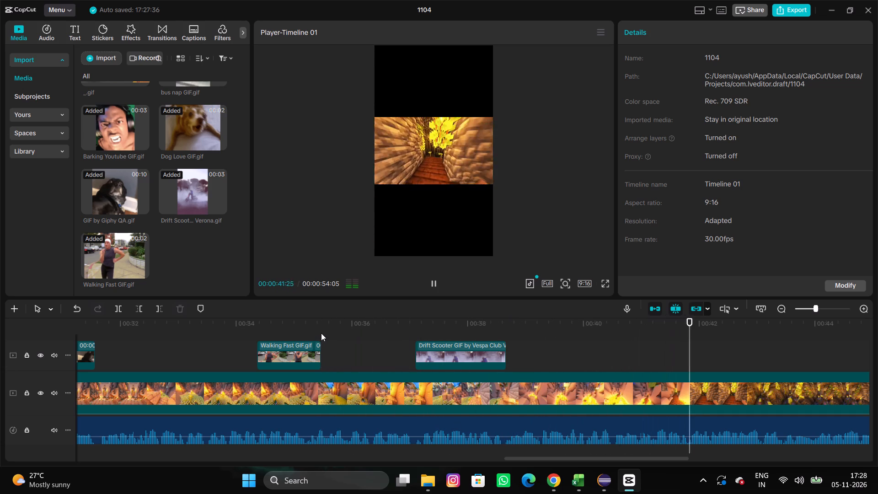
pyautogui.press('space')
pyautogui.click(652, 327)
pyautogui.press('space')
pyautogui.doubleClick(652, 327)
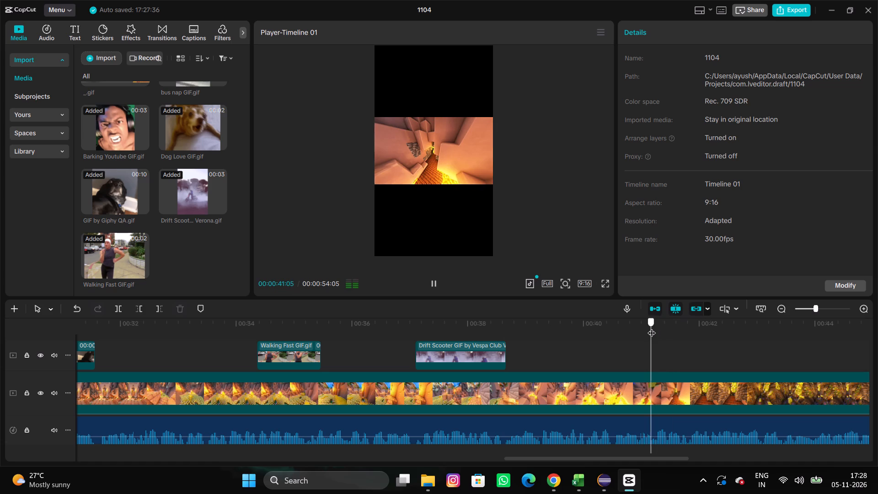
# Import the Phone Calling GIF from the Downloads folder into the project media.
pyautogui.click(110, 61)
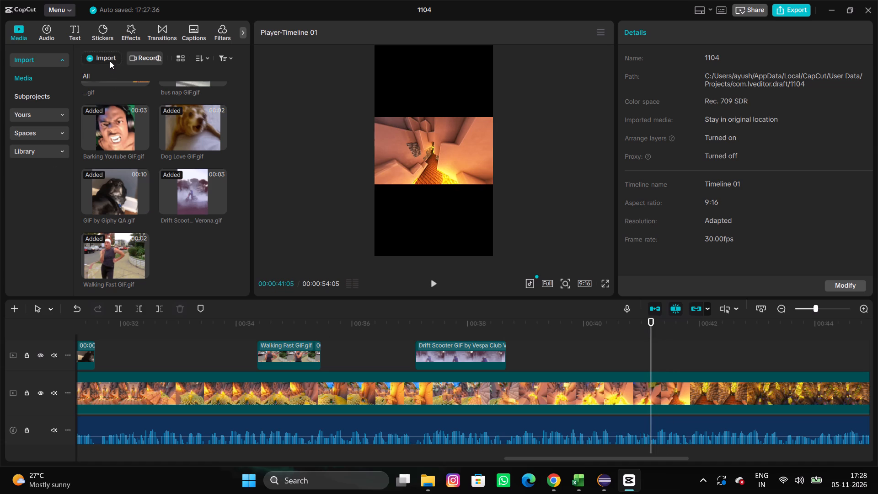
pyautogui.click(155, 105)
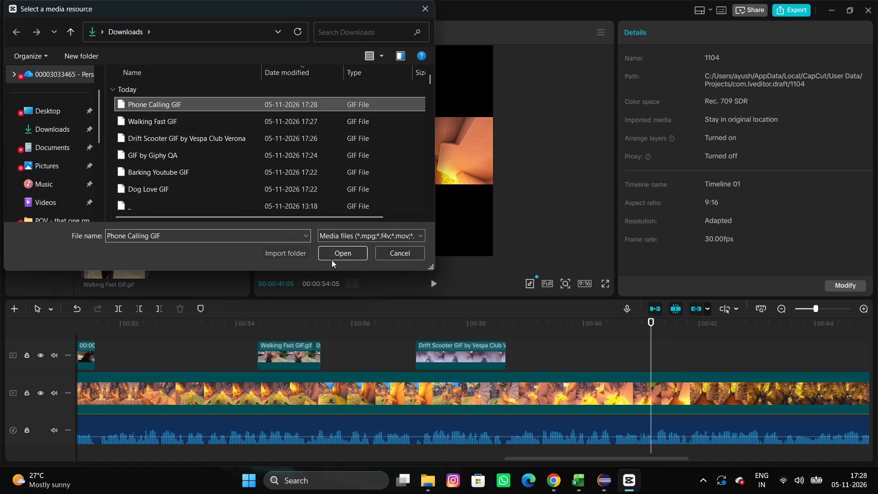
pyautogui.click(332, 256)
# Place the Phone Calling GIF on the overlay track at about 00:00:41:05 and play the sequence through it.
pyautogui.moveTo(195, 265); pyautogui.dragTo(654, 382)
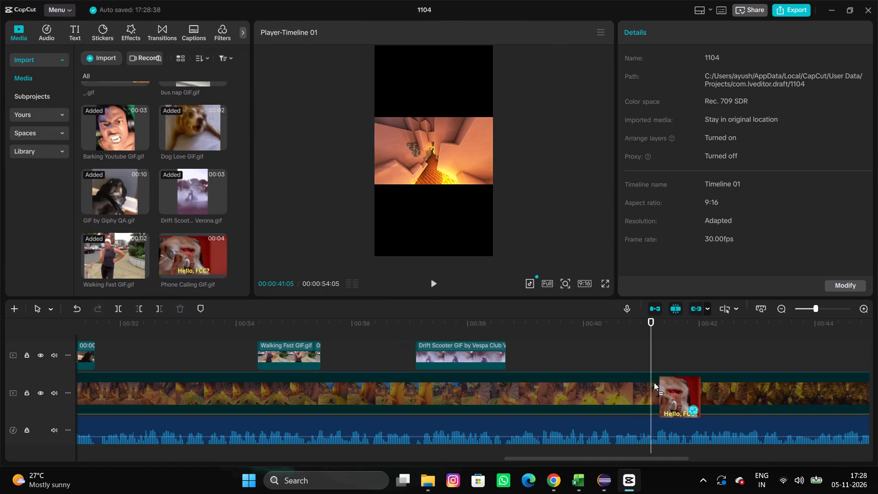
pyautogui.moveTo(654, 382); pyautogui.dragTo(645, 361)
pyautogui.click(531, 333)
pyautogui.press('space')
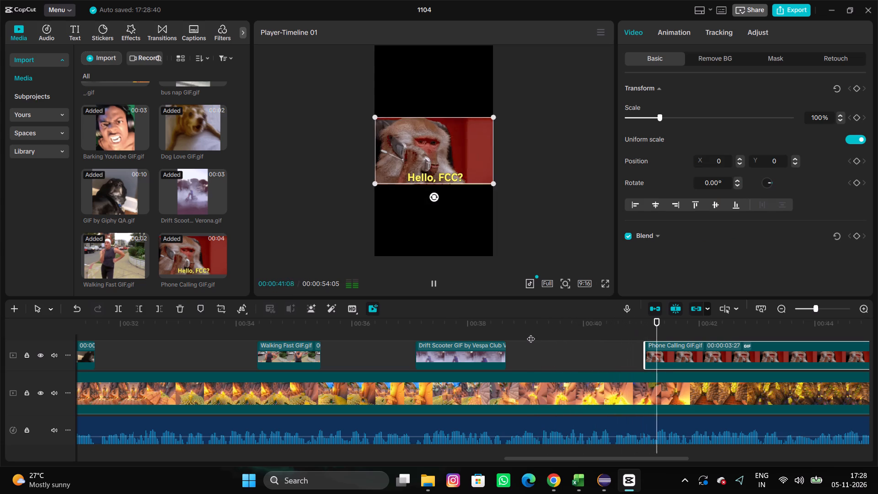
# Play through the Phone Calling GIF on the overlay track and trim off everything after 00:00:42:17.
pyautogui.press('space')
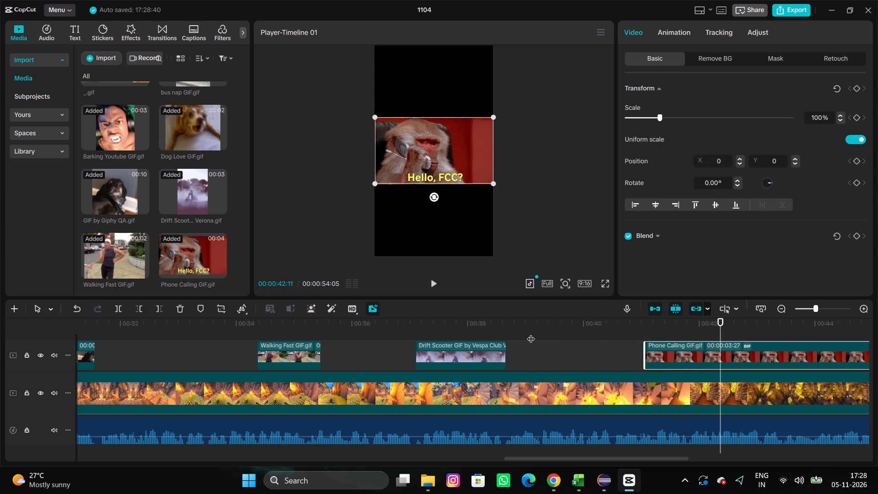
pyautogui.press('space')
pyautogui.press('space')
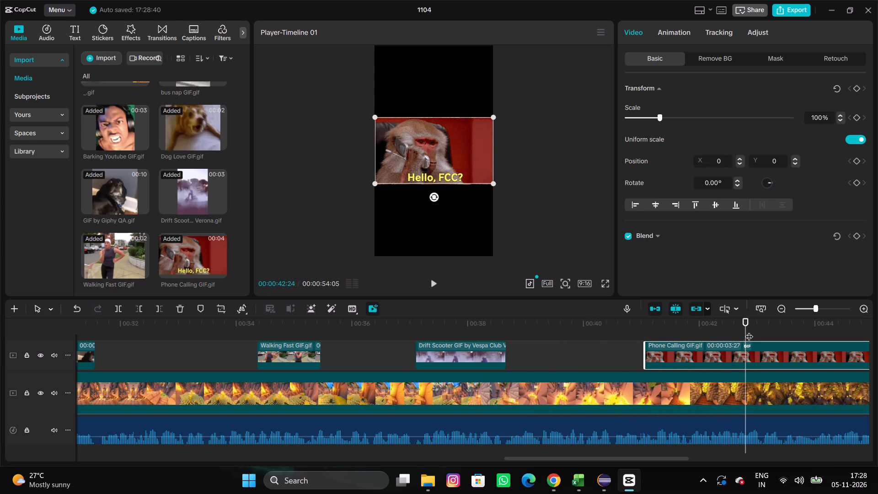
pyautogui.moveTo(748, 330); pyautogui.dragTo(671, 345)
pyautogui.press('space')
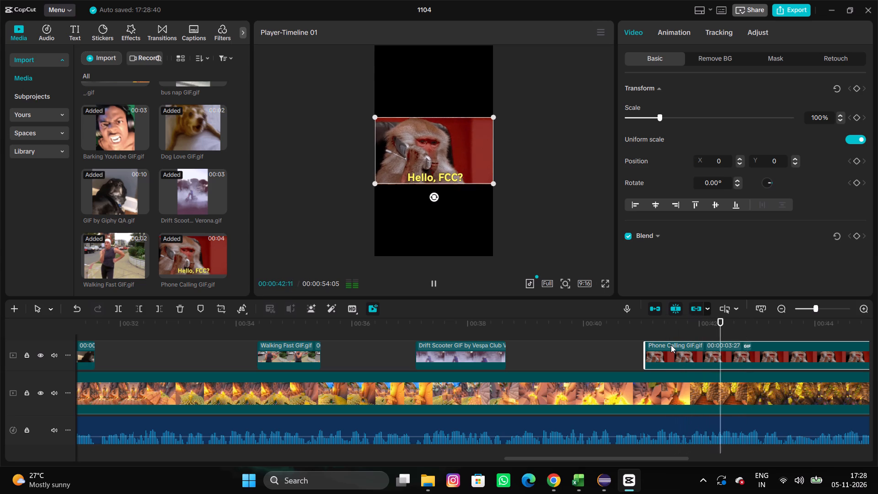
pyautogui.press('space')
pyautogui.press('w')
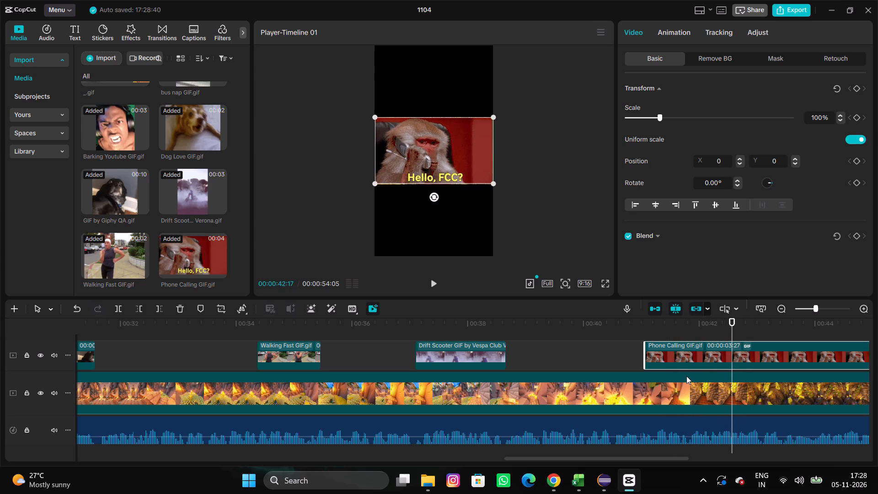
# Play the sequence on from 00:00:42:17 and stop at 00:00:51:18 to look for the next GIF cue.
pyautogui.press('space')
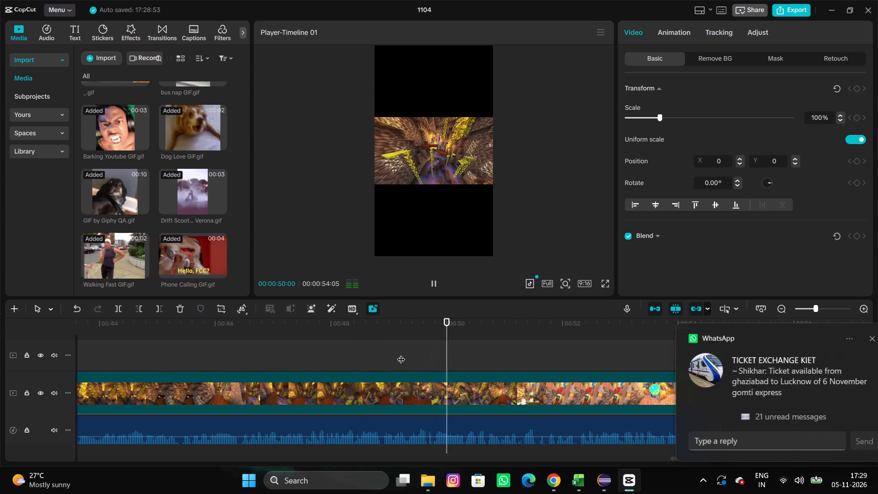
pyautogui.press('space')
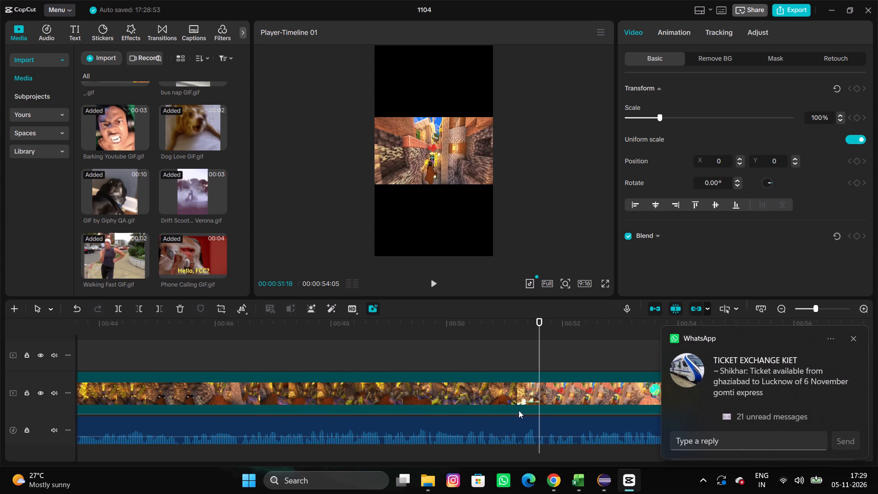
# Switch to the GIPHY page in Chrome and start a new search for GIFs and stickers.
pyautogui.moveTo(583, 484); pyautogui.dragTo(615, 493)
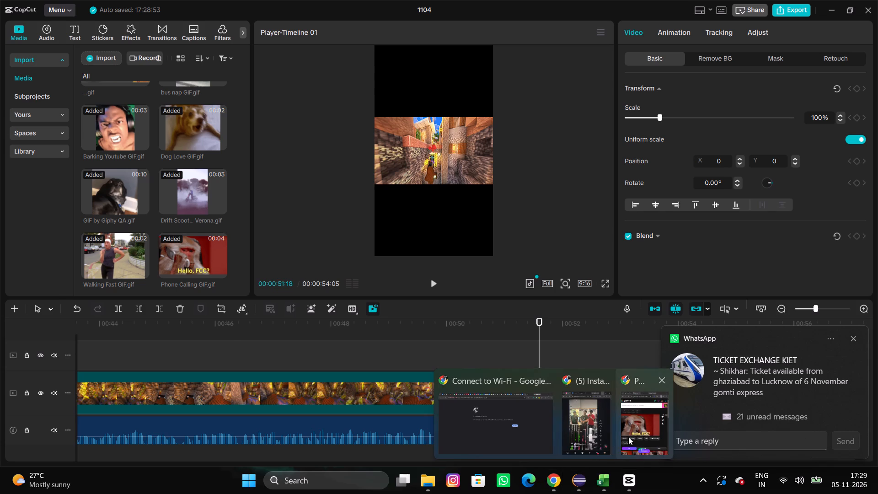
pyautogui.click(628, 437)
pyautogui.click(582, 114)
pyautogui.click(584, 104)
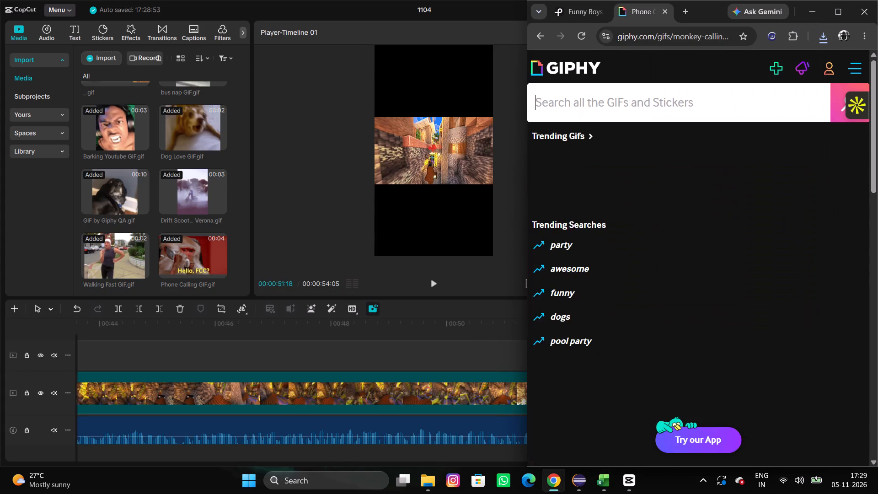
# Search GIPHY in Chrome for "army of dogs" and look through the results for a suitable reaction GIF.
pyautogui.write('army of dogs')
pyautogui.press('Return')
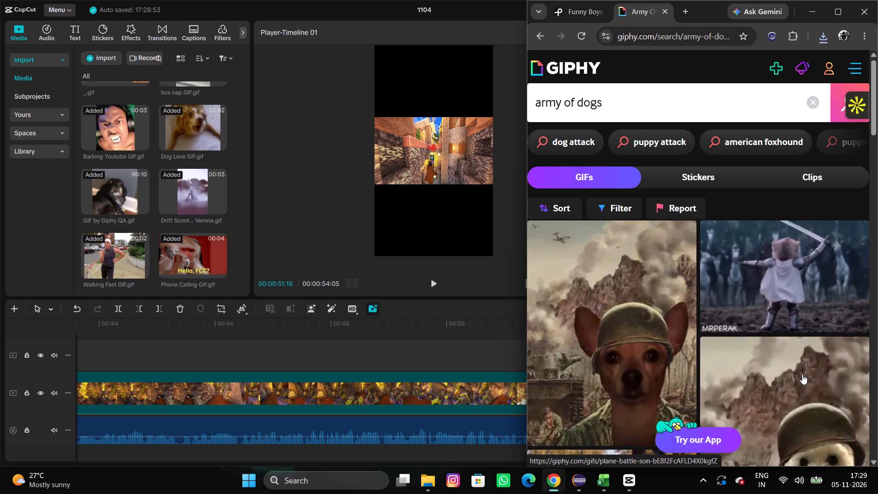
pyautogui.scroll(-1, 802, 370)
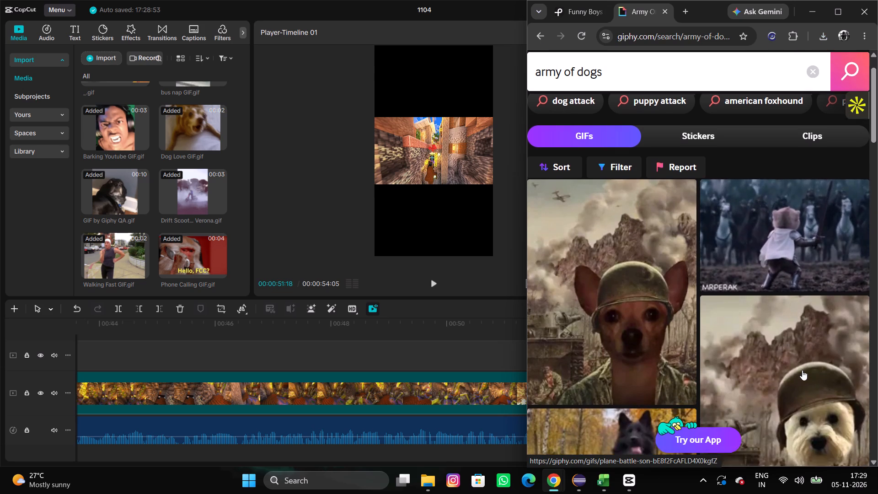
pyautogui.scroll(-6, 802, 370)
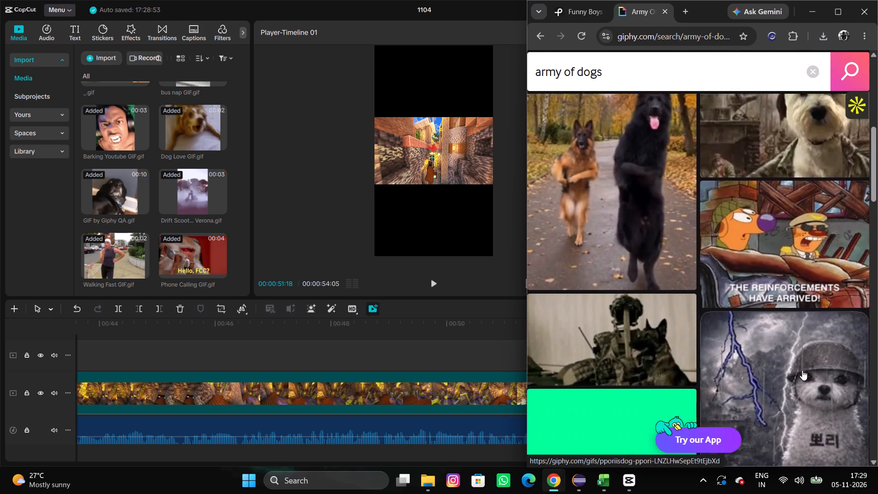
pyautogui.scroll(-7, 802, 370)
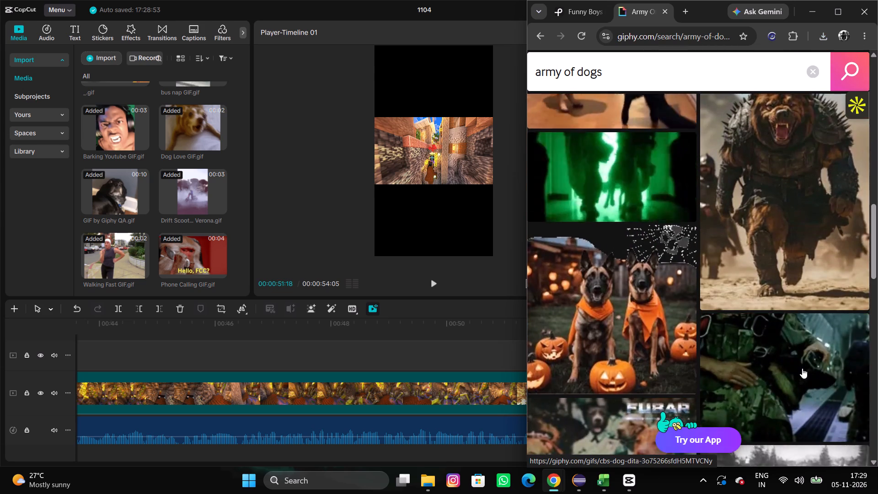
pyautogui.scroll(-10, 802, 368)
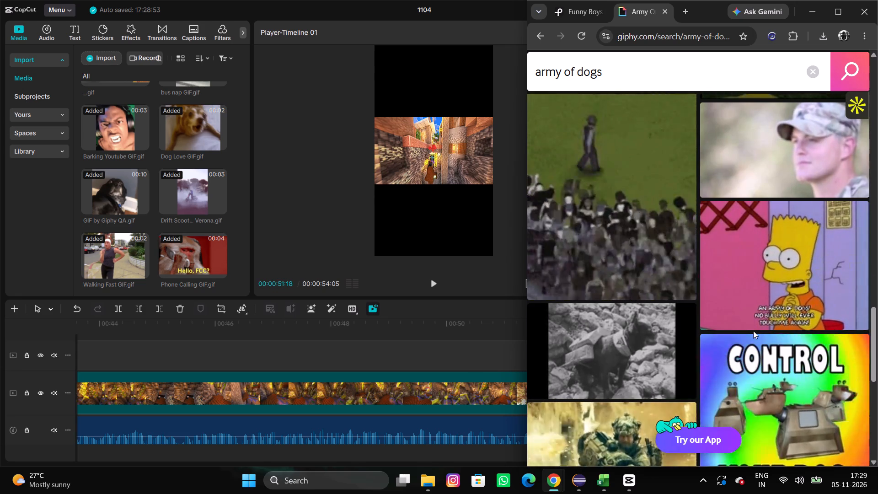
pyautogui.scroll(-3, 753, 330)
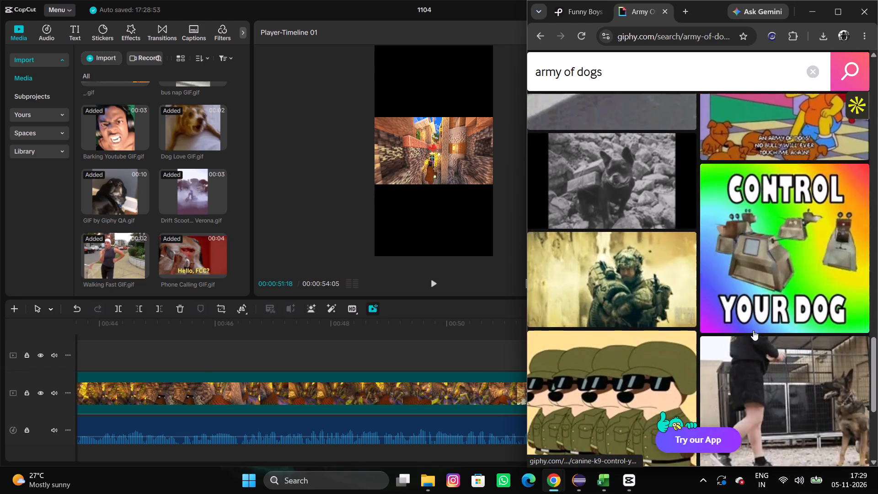
pyautogui.scroll(-3, 753, 322)
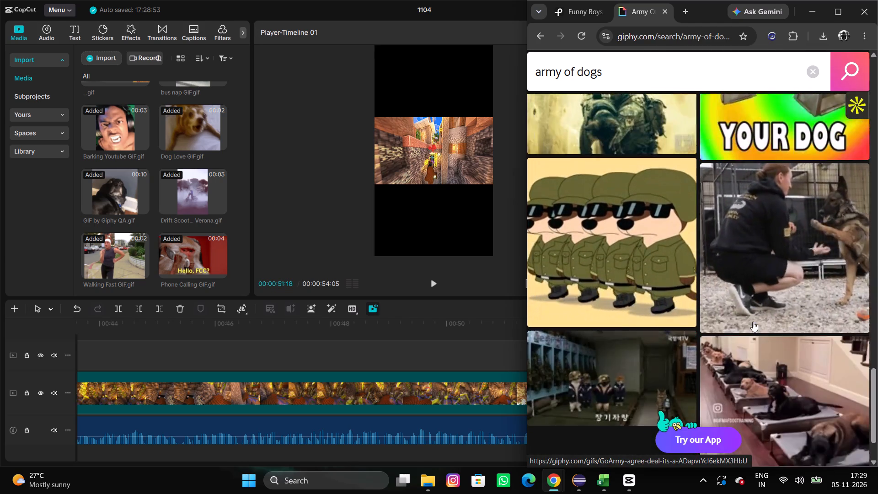
pyautogui.scroll(-1, 753, 322)
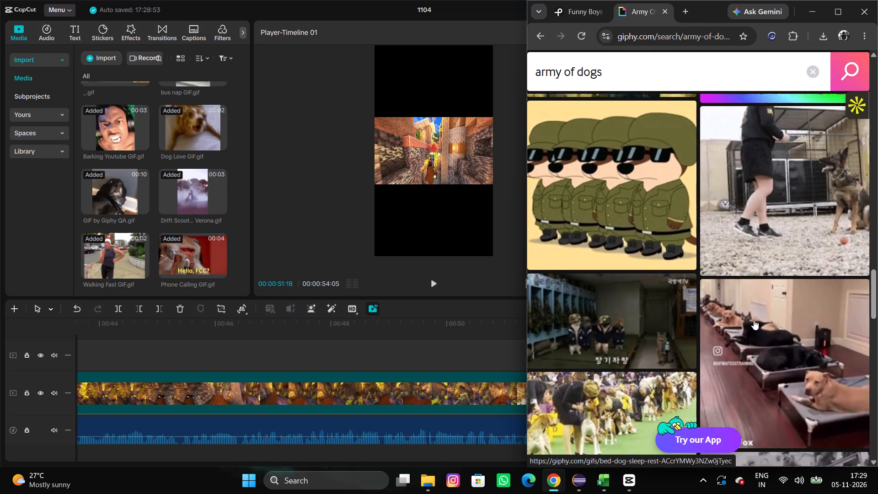
# Search GIPHY for "6-7 dogs" and download the GIF of the white puppy under a large "67".
pyautogui.moveTo(648, 76); pyautogui.dragTo(605, 78)
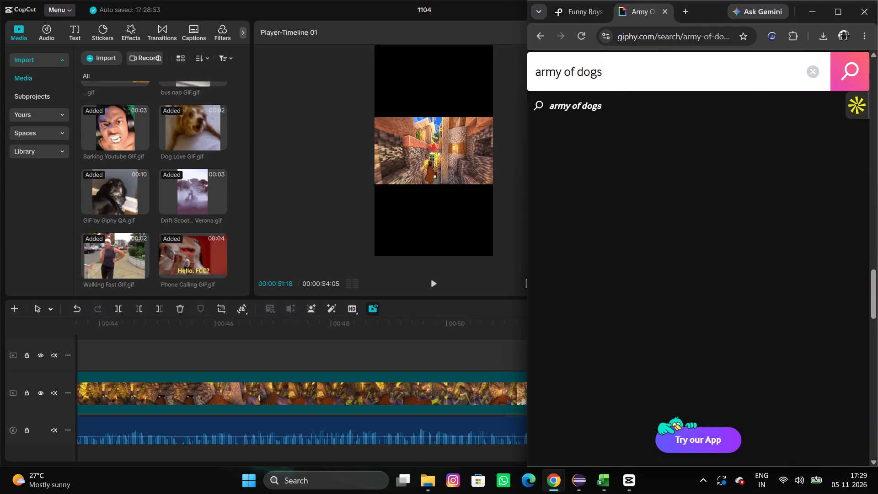
pyautogui.moveTo(605, 78); pyautogui.dragTo(528, 81)
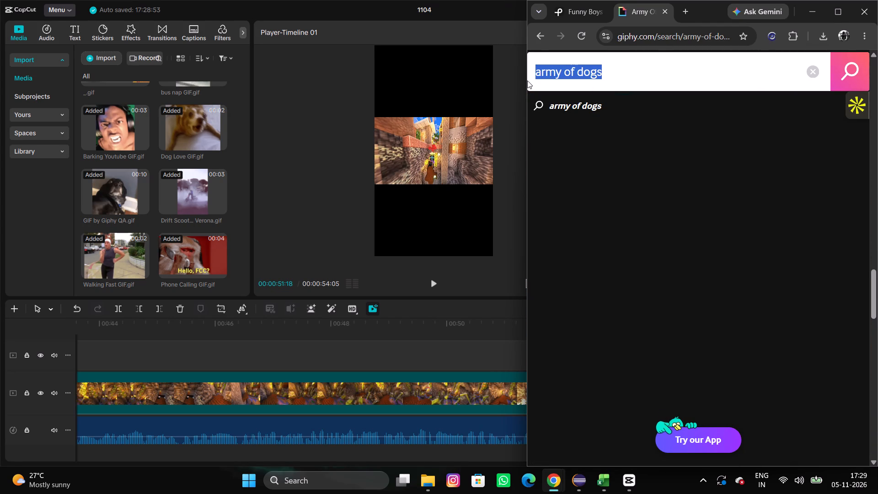
pyautogui.write('6-7')
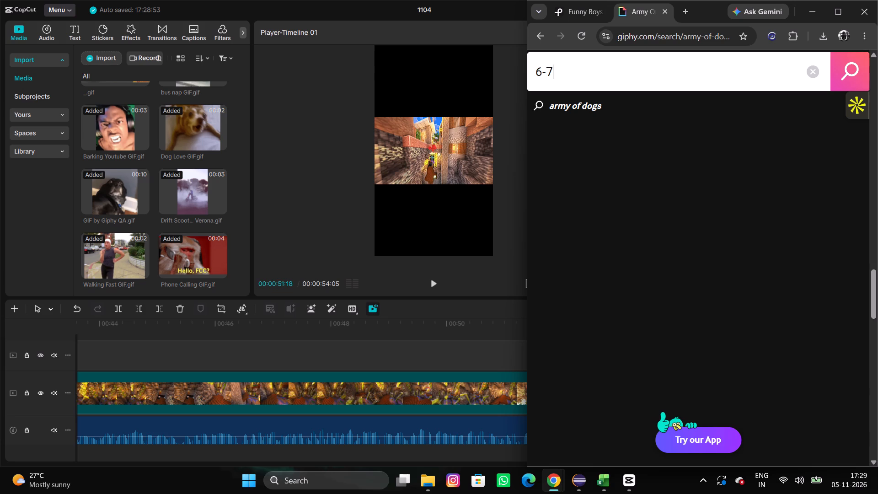
pyautogui.press('space')
pyautogui.write('dogs')
pyautogui.press('Return')
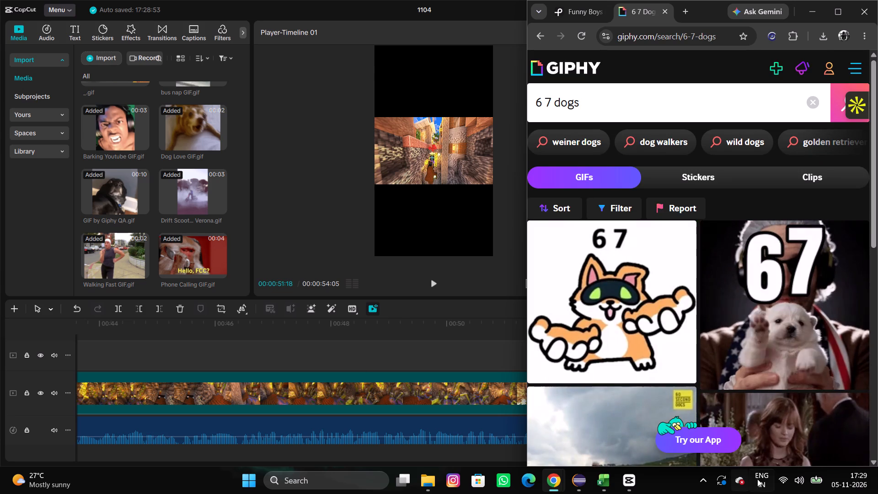
pyautogui.scroll(-4, 753, 327)
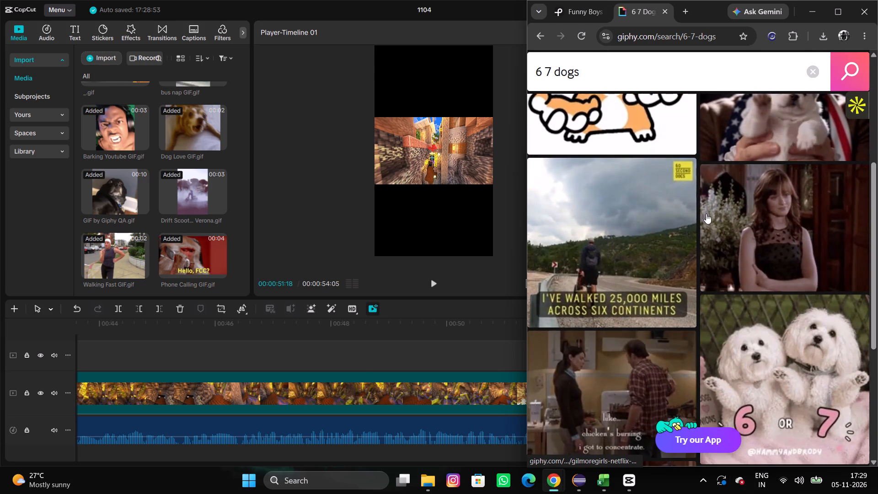
pyautogui.scroll(4, 756, 216)
pyautogui.click(804, 312)
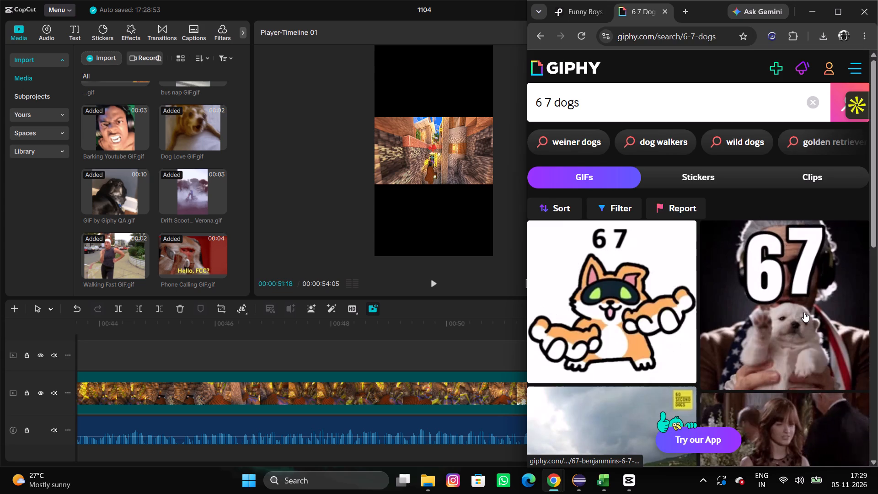
pyautogui.click(842, 353)
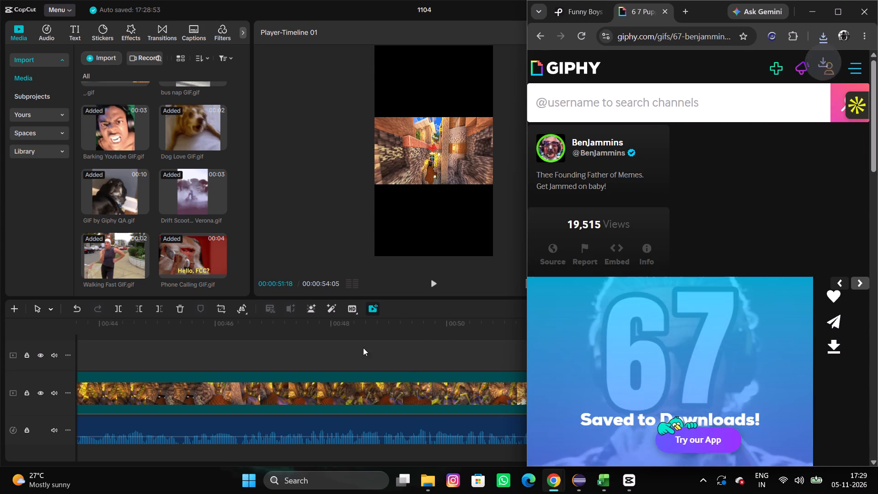
# Switch to CapCut, replay the footage around 00:00:50 to find the dog cue, and set the playhead at 00:00:50:21.
pyautogui.click(353, 348)
pyautogui.click(257, 331)
pyautogui.press('space')
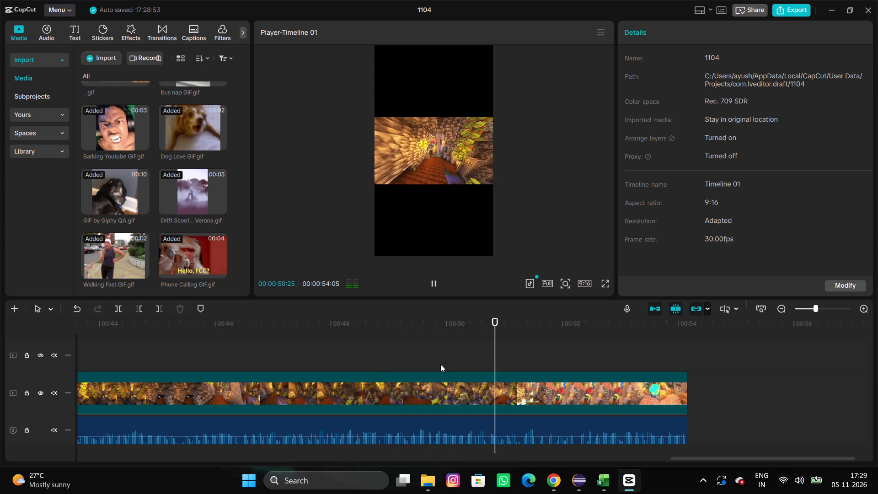
pyautogui.click(490, 362)
pyautogui.click(490, 362)
pyautogui.press('space')
pyautogui.click(490, 362)
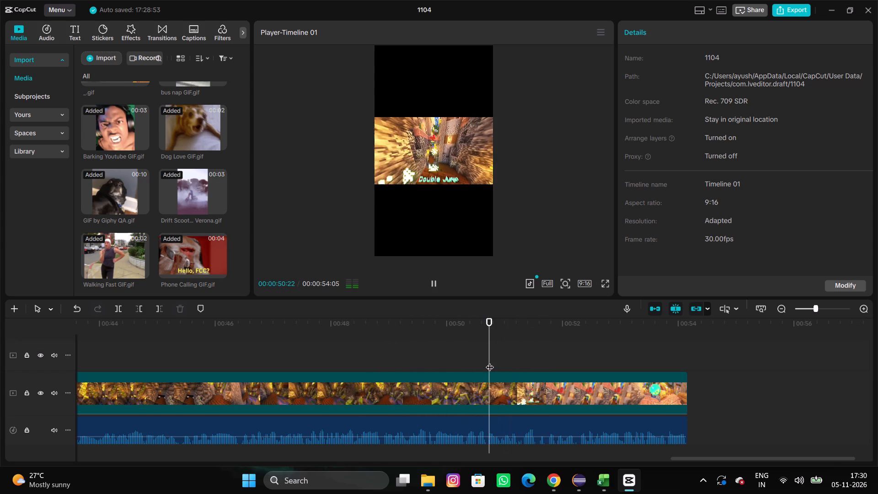
pyautogui.moveTo(490, 361); pyautogui.dragTo(445, 373)
pyautogui.press('space')
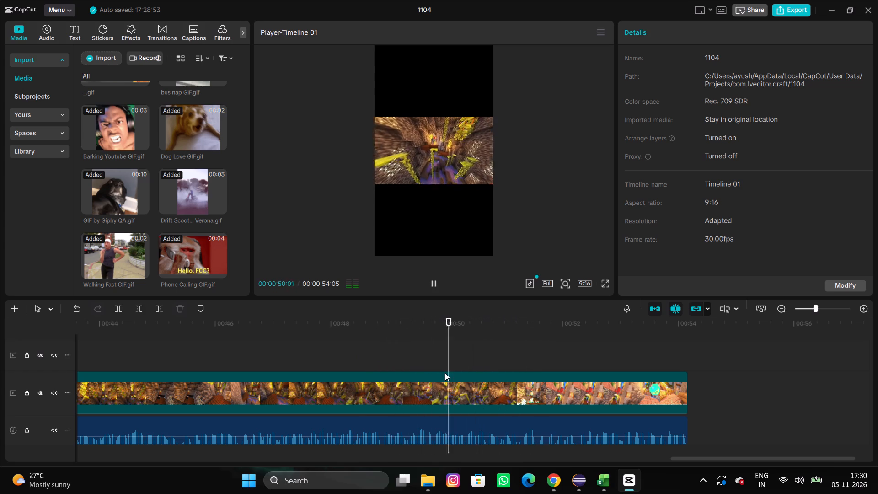
pyautogui.press('space')
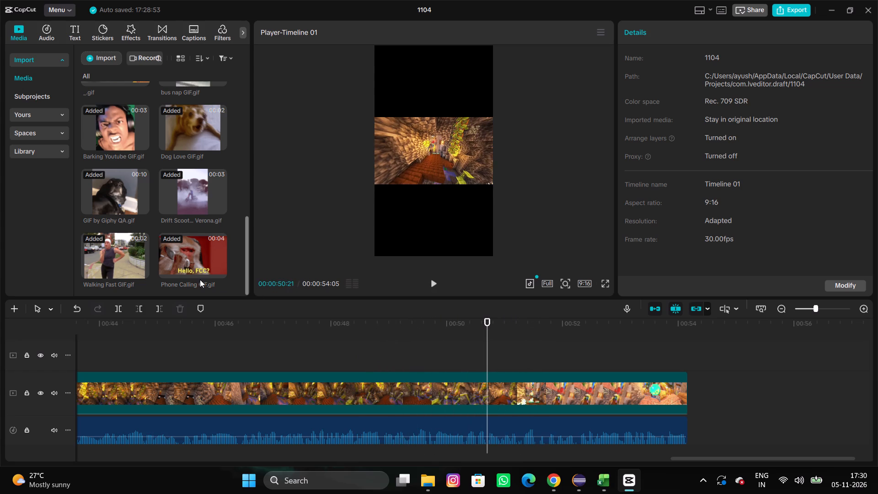
pyautogui.press('space')
pyautogui.click(483, 353)
pyautogui.moveTo(483, 353); pyautogui.dragTo(488, 360)
# Import the downloaded "6 7 Puppy GIF" from the Downloads folder into the project media.
pyautogui.click(98, 54)
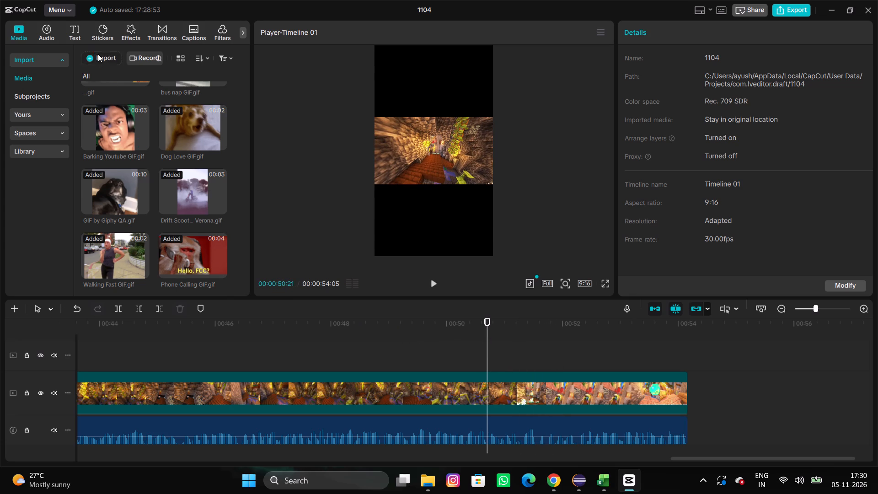
pyautogui.click(145, 105)
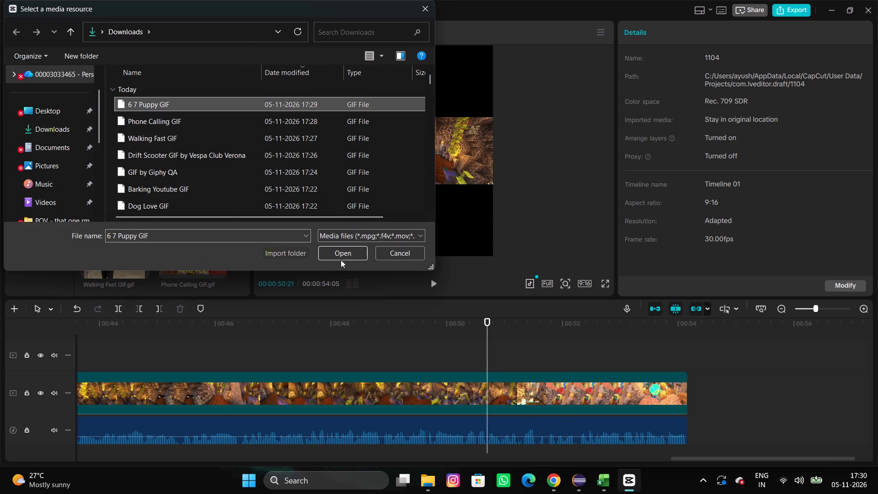
pyautogui.click(340, 257)
# Add the 6 7 Puppy GIF to the timeline and place it on the overlay track starting at 00:00:50:21.
pyautogui.click(140, 272)
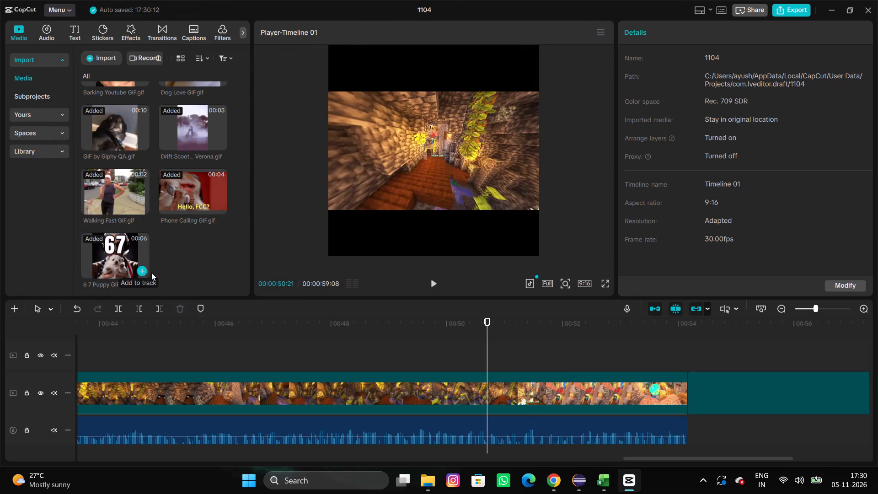
pyautogui.moveTo(794, 397); pyautogui.dragTo(468, 392)
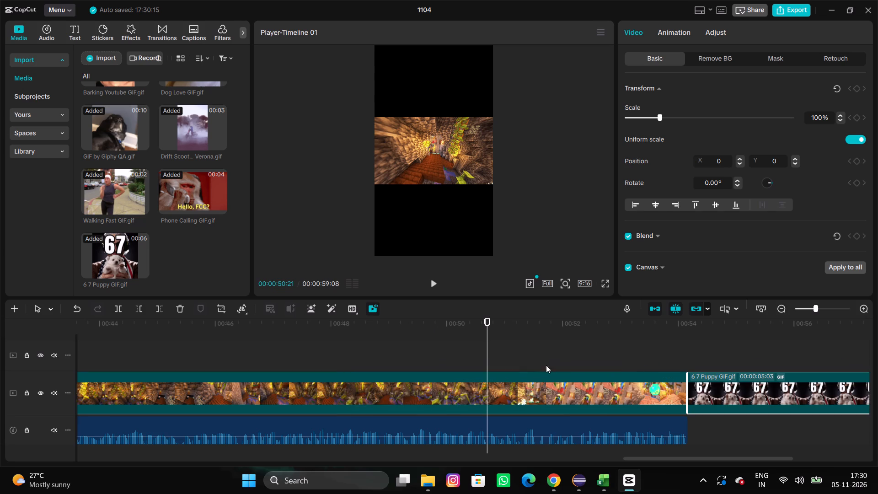
pyautogui.moveTo(582, 348); pyautogui.dragTo(487, 349)
pyautogui.moveTo(728, 381); pyautogui.dragTo(519, 340)
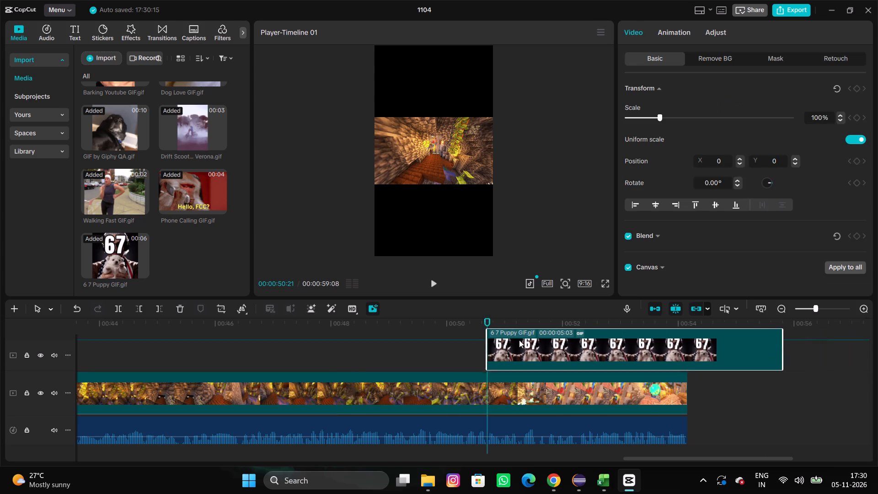
pyautogui.moveTo(519, 340); pyautogui.dragTo(529, 341)
pyautogui.click(529, 341)
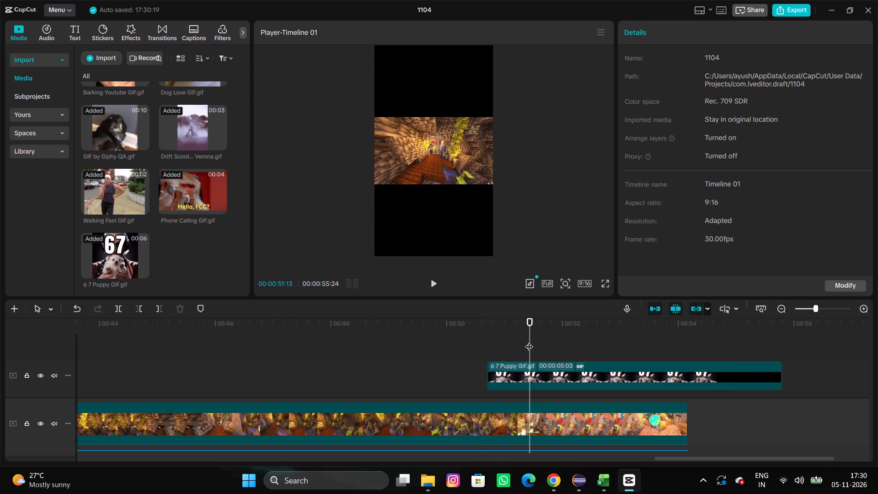
# Play through the 6 7 Puppy overlay and trim off its end at 00:00:52:08.
pyautogui.click(471, 359)
pyautogui.press('space')
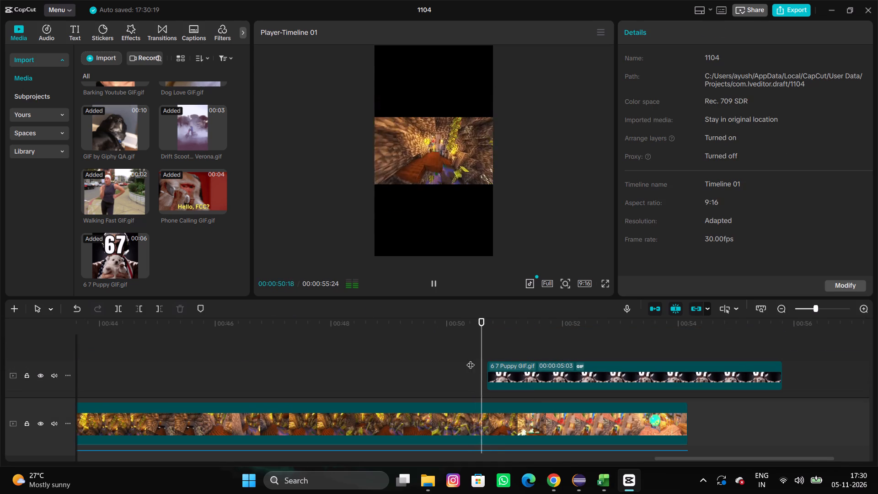
pyautogui.press('space')
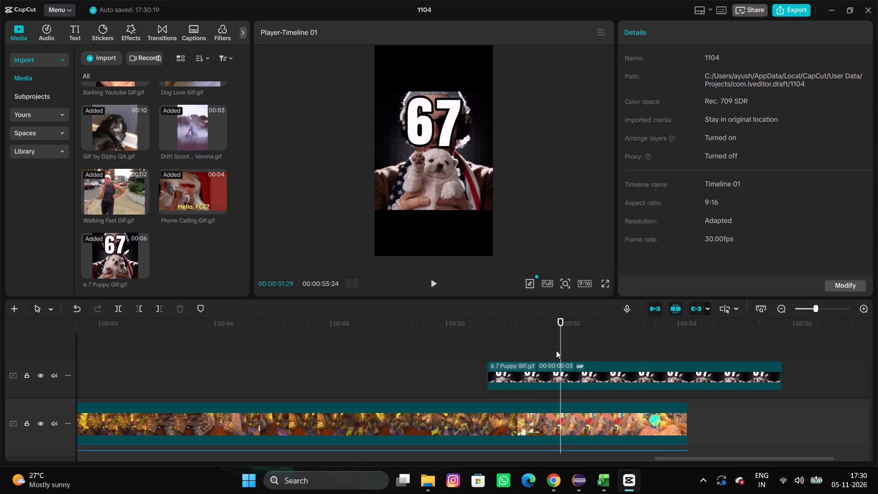
pyautogui.press('space')
pyautogui.press('space')
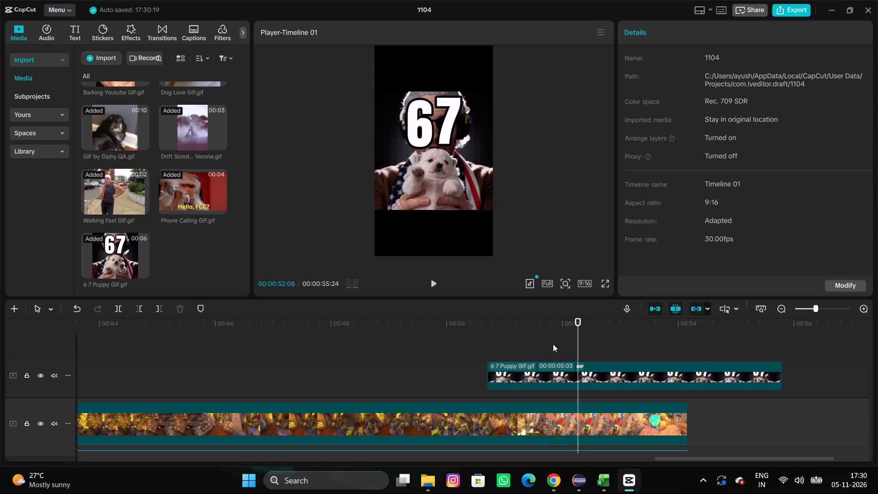
pyautogui.scroll(-5, 579, 356)
pyautogui.scroll(2, 578, 356)
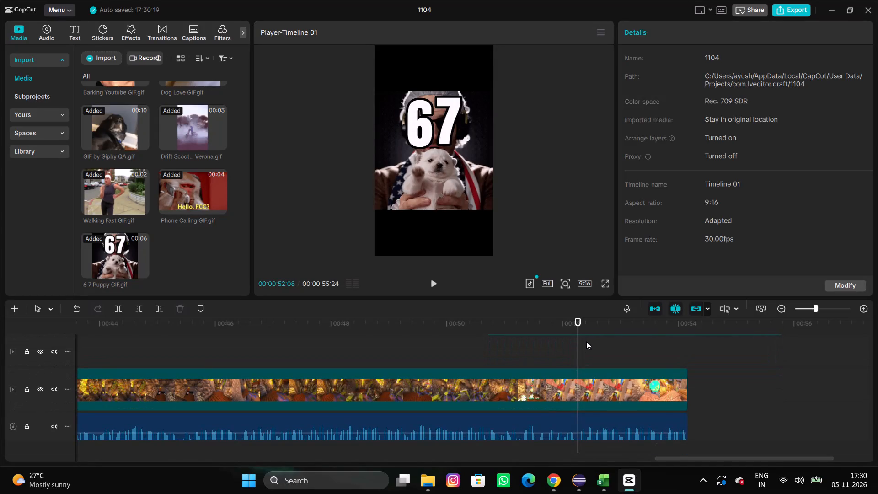
pyautogui.moveTo(589, 337); pyautogui.dragTo(589, 355)
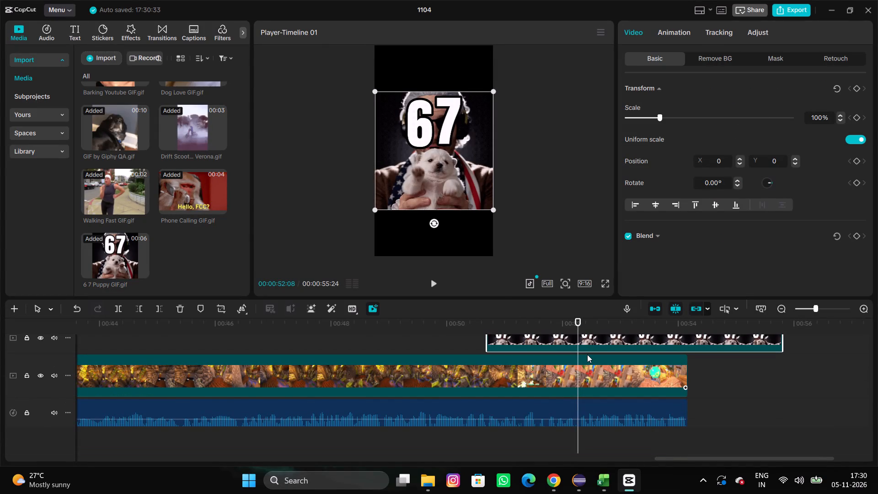
pyautogui.press('w')
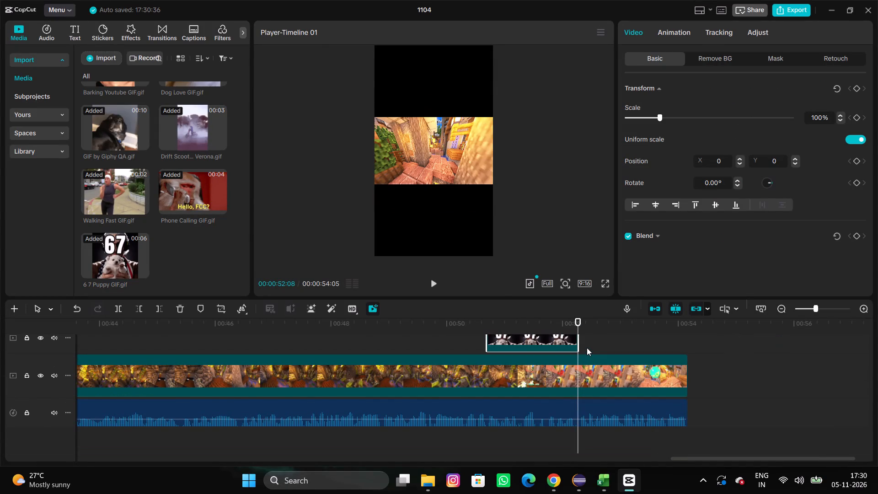
# Play the footage through to its end, and review the whole video full screen from the beginning.
pyautogui.press('space')
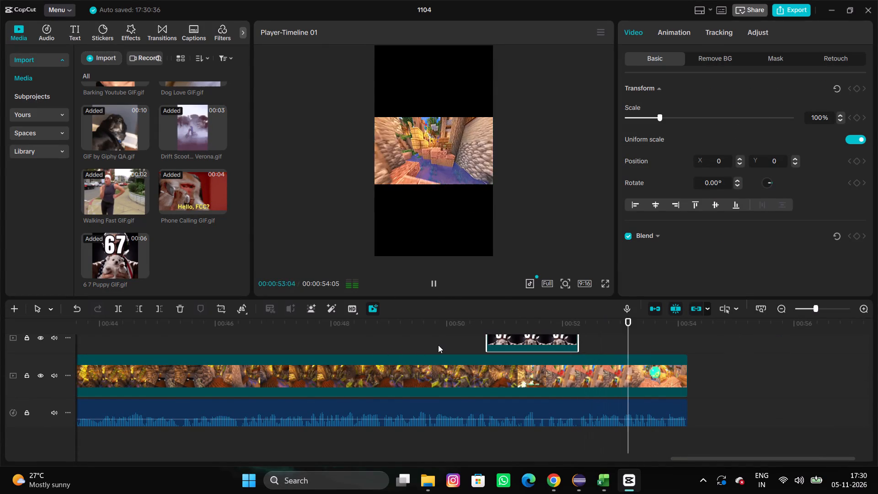
pyautogui.click(605, 286)
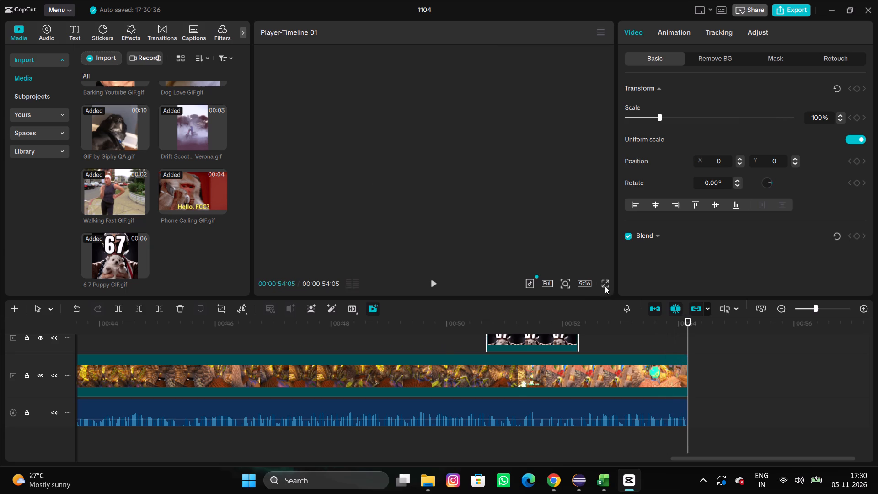
pyautogui.press('space')
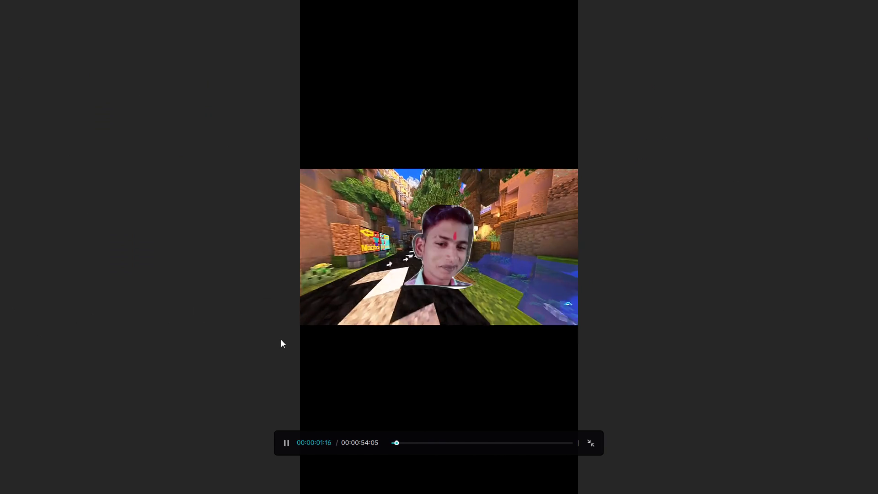
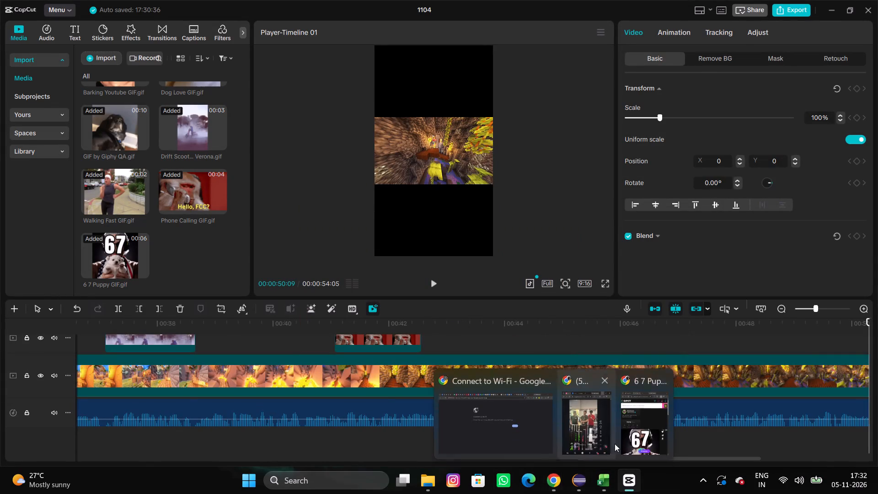
# Switch to the GIPHY page in Chrome, search for "6-7" and browse the results for a suitable reaction GIF.
pyautogui.click(649, 429)
pyautogui.click(577, 92)
pyautogui.click(575, 101)
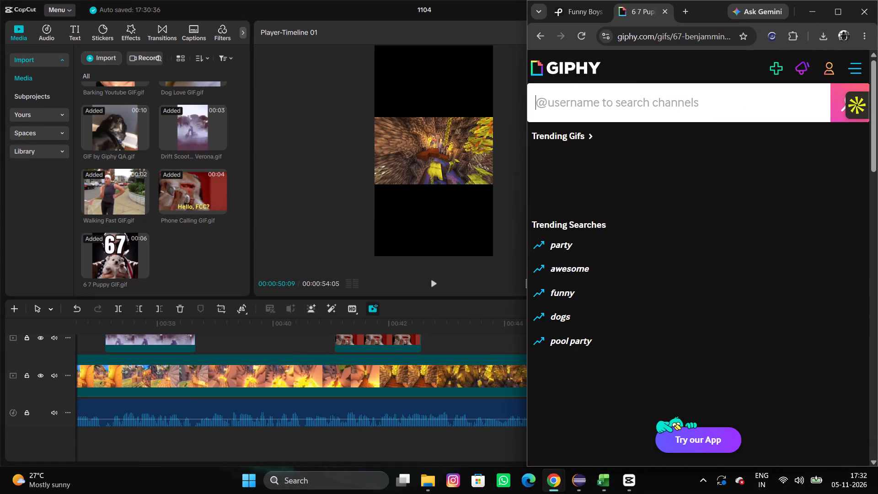
pyautogui.write('6-7')
pyautogui.press('Return')
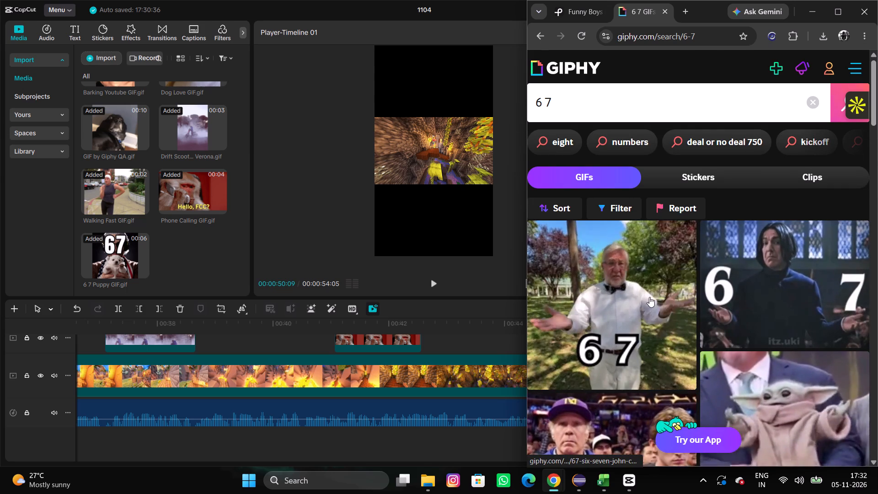
pyautogui.scroll(-6, 650, 297)
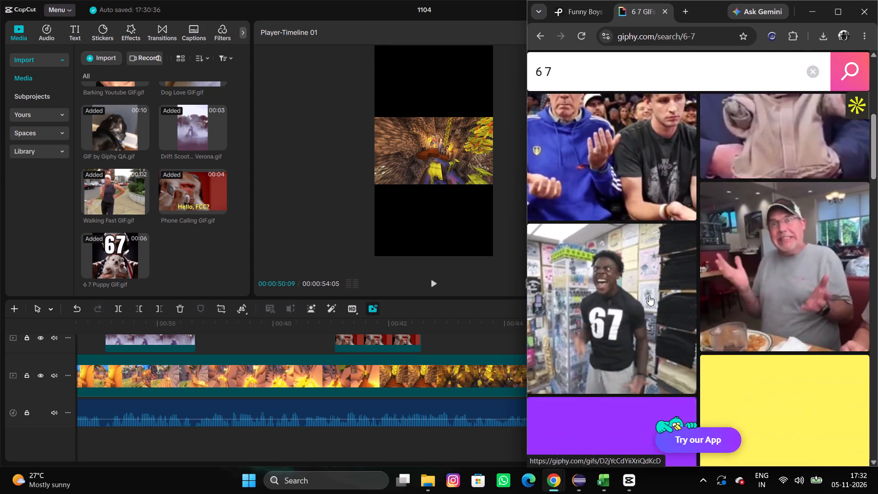
pyautogui.scroll(-5, 649, 295)
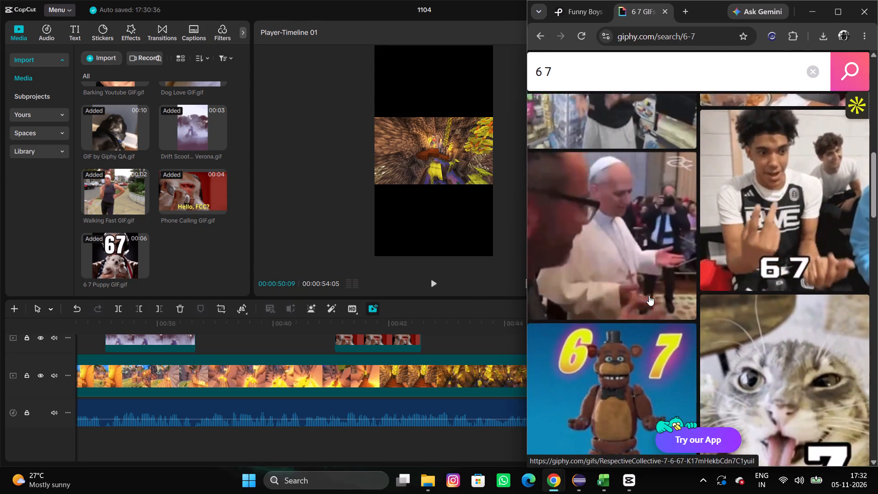
pyautogui.scroll(-2, 649, 295)
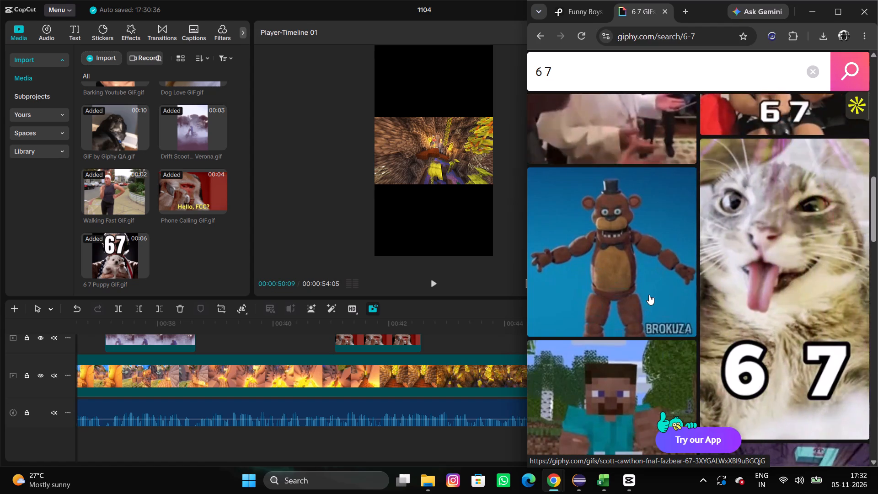
pyautogui.scroll(-6, 649, 295)
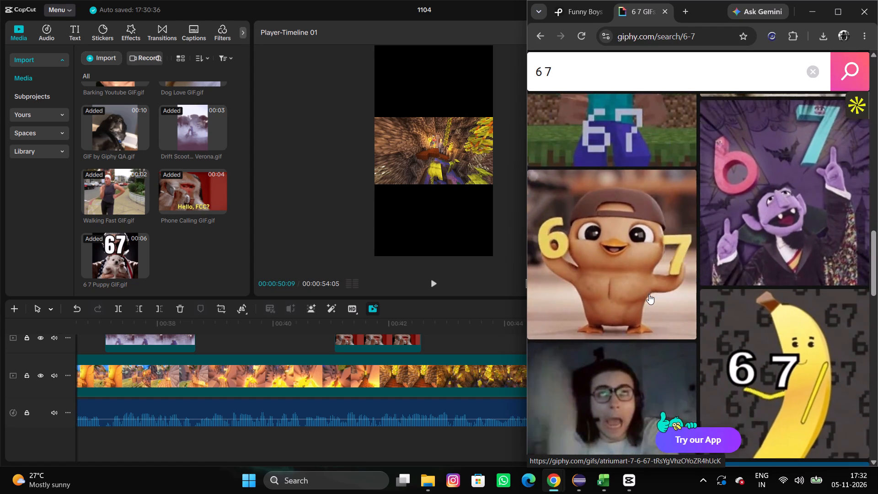
pyautogui.scroll(-5, 649, 294)
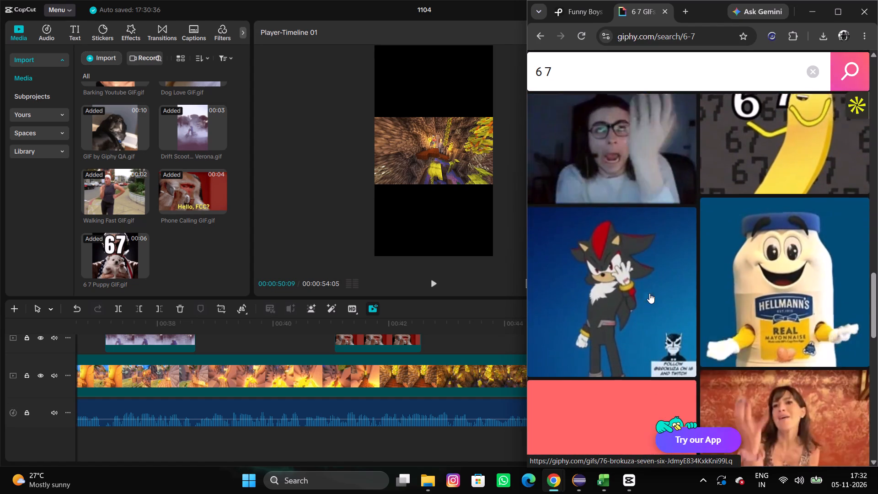
pyautogui.scroll(-5, 650, 293)
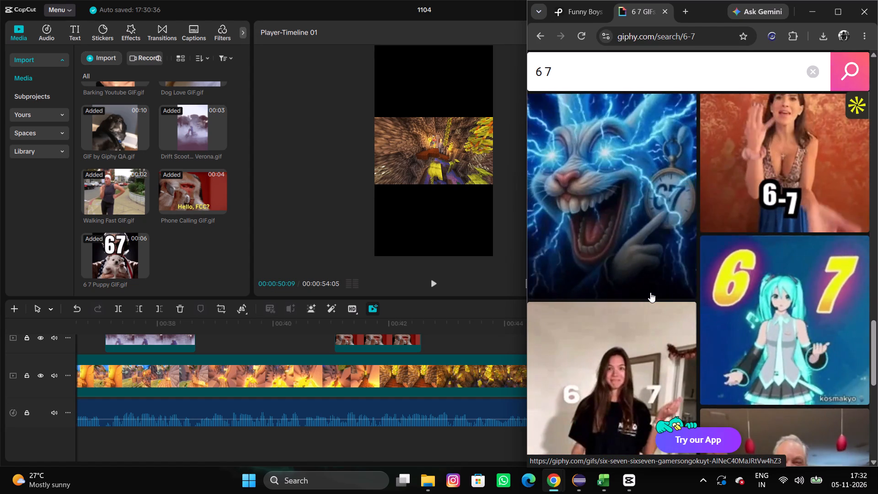
pyautogui.scroll(-8, 650, 292)
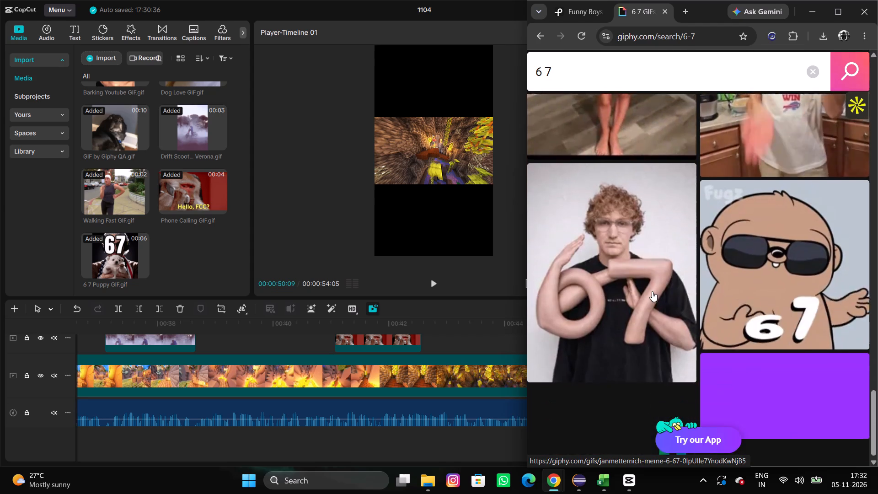
pyautogui.scroll(-5, 652, 290)
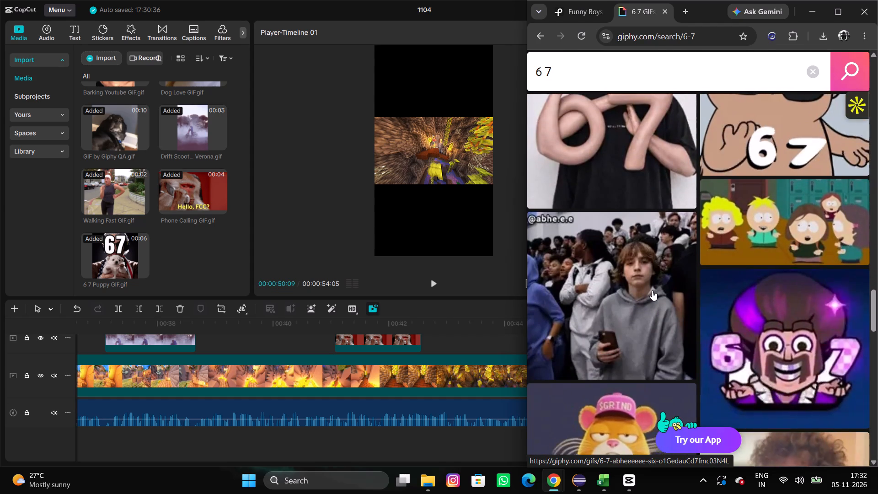
pyautogui.scroll(-9, 652, 290)
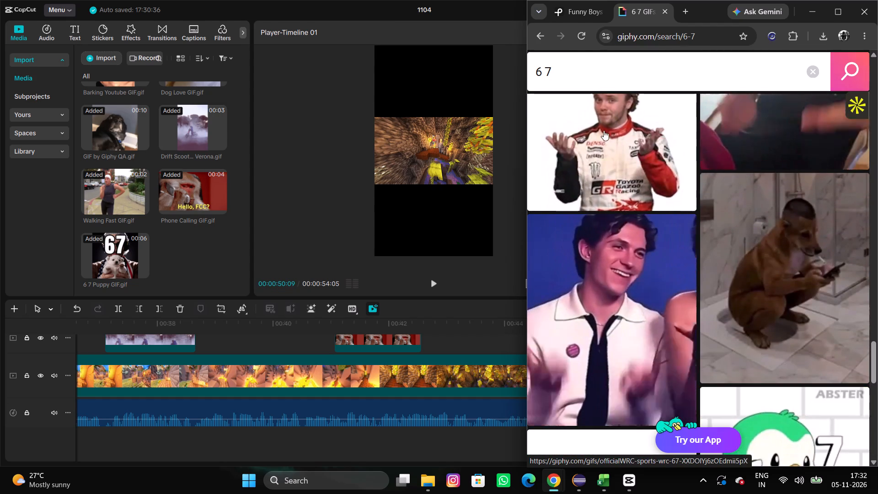
# Refine the GIPHY search to "6 7 funny" and download the Will Ferrell GIF of two men in a sports crowd.
pyautogui.click(611, 74)
pyautogui.press('space')
pyautogui.write('funny')
pyautogui.press('Return')
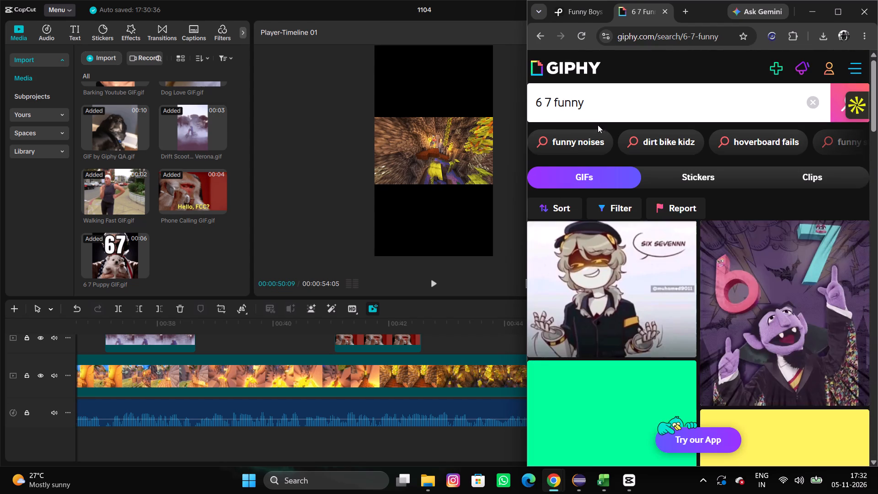
pyautogui.scroll(-3, 705, 426)
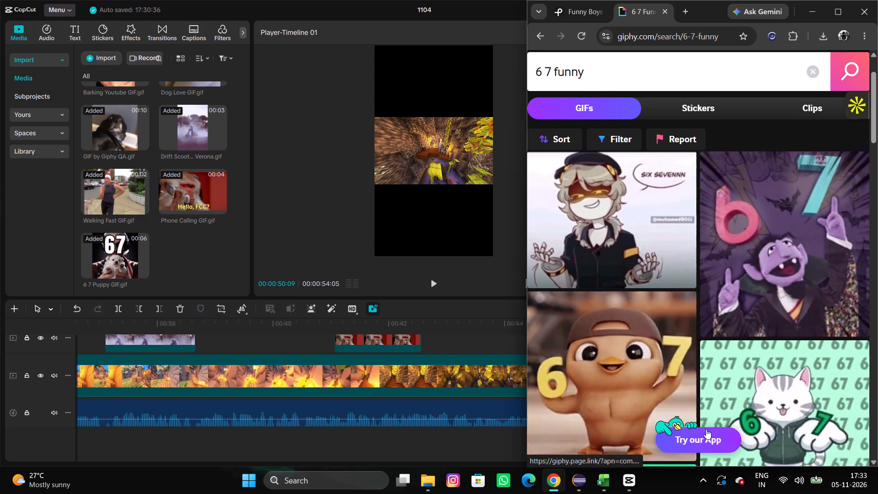
pyautogui.scroll(-4, 707, 428)
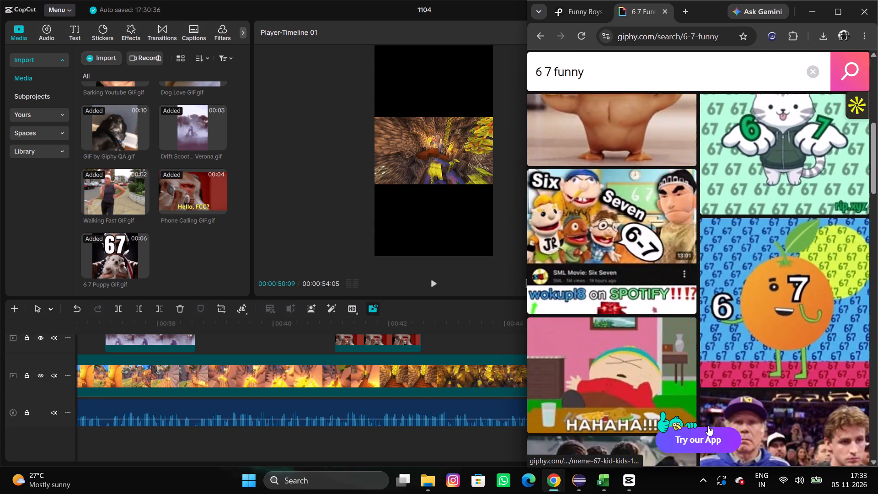
pyautogui.scroll(-2, 708, 427)
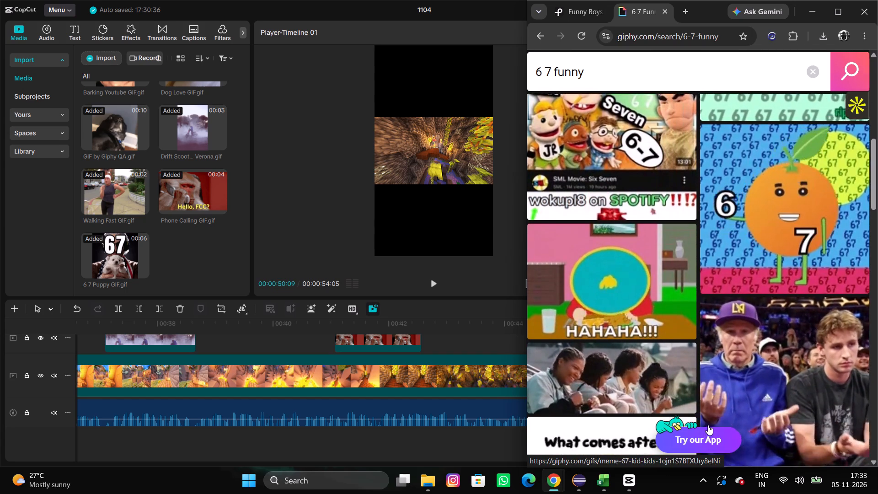
pyautogui.scroll(-1, 708, 425)
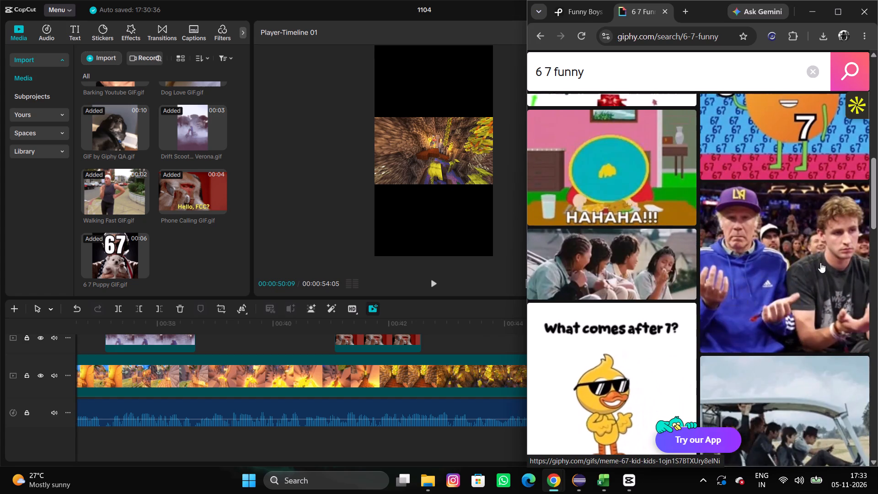
pyautogui.click(806, 262)
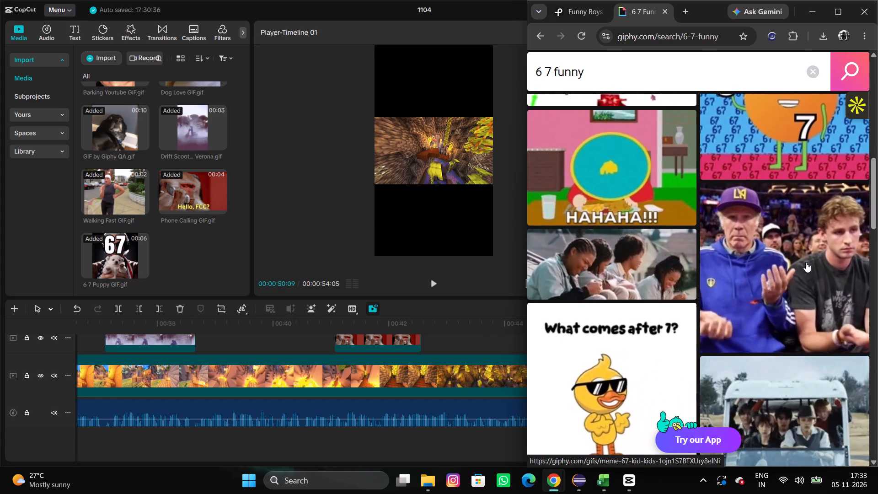
pyautogui.click(841, 360)
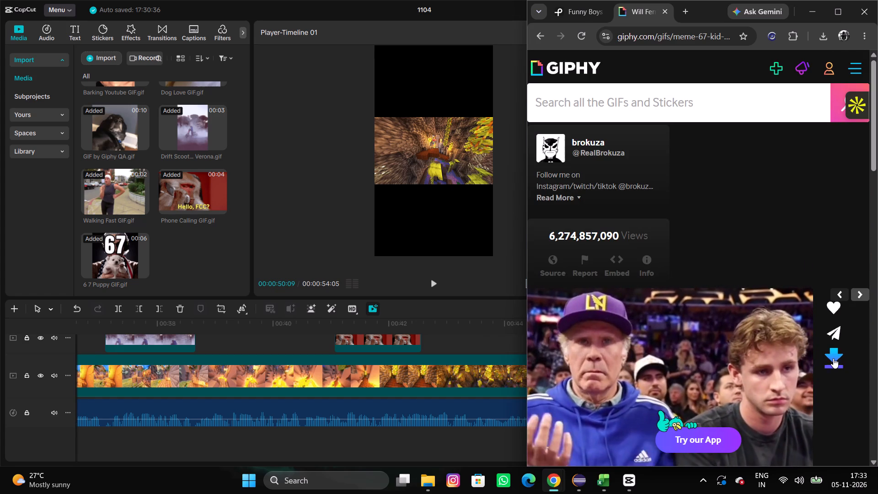
# Return to CapCut, play the footage from 00:00:30:05 looking for a 6-7 moment, and park the playhead at 00:00:40:01.
pyautogui.click(284, 339)
pyautogui.doubleClick(274, 336)
pyautogui.moveTo(274, 336); pyautogui.dragTo(0, 260)
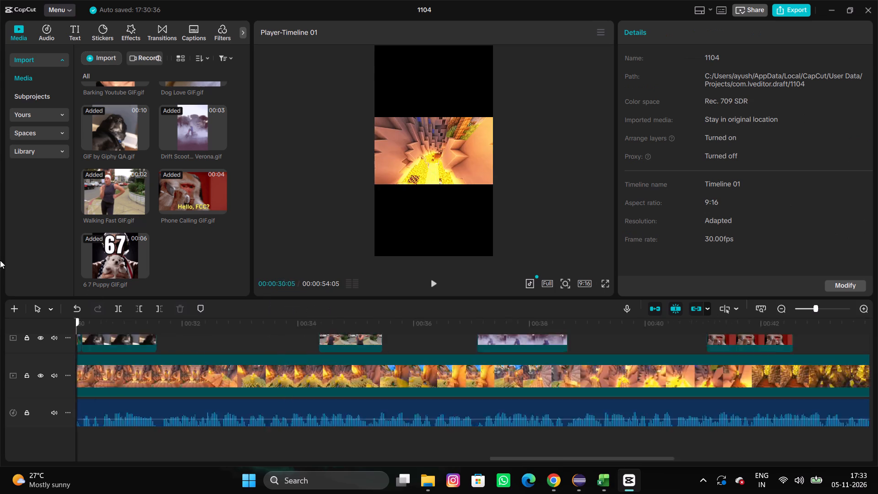
pyautogui.moveTo(0, 260); pyautogui.dragTo(0, 261)
pyautogui.press('space')
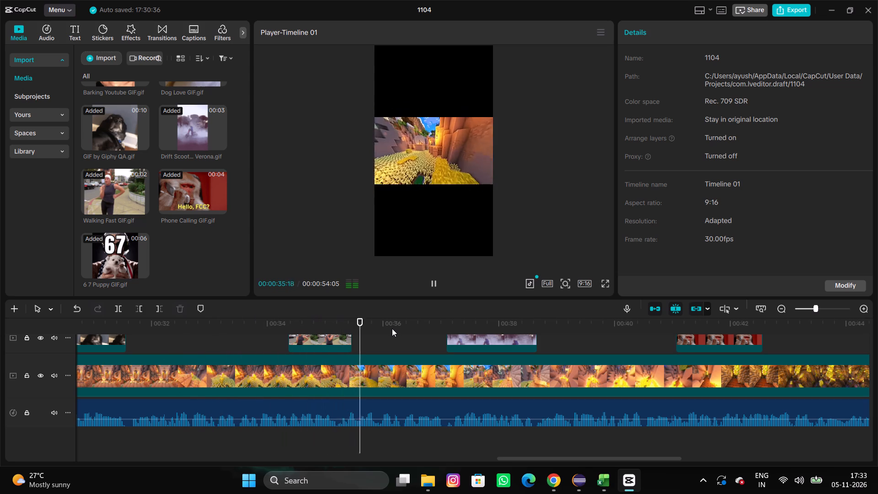
pyautogui.press('space')
pyautogui.press('space')
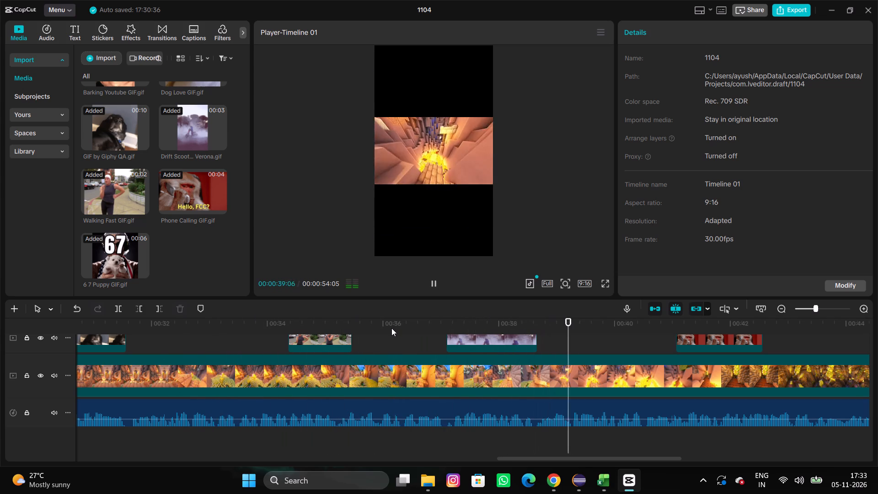
pyautogui.press('space')
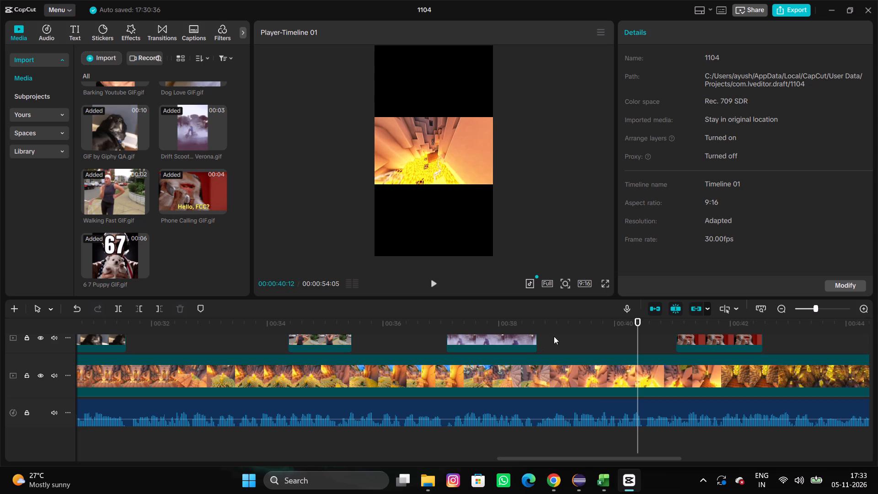
pyautogui.click(594, 326)
pyautogui.press('space')
pyautogui.click(593, 326)
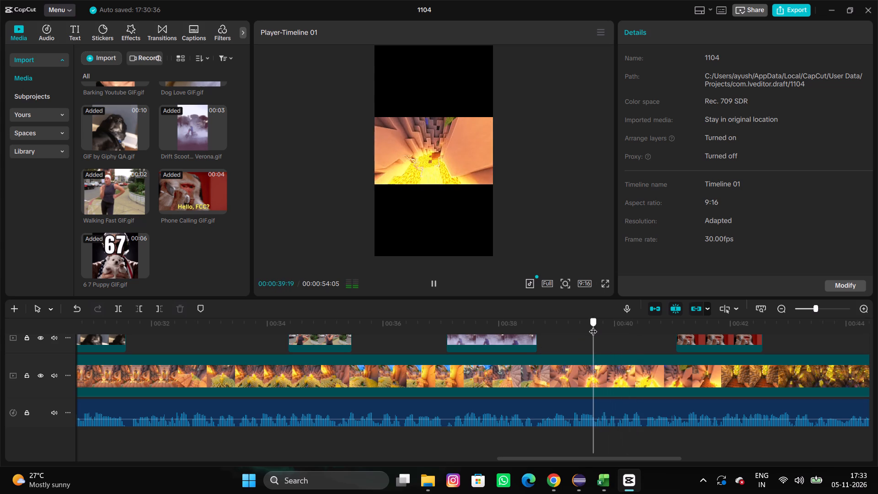
pyautogui.moveTo(595, 326); pyautogui.dragTo(618, 335)
pyautogui.click(618, 335)
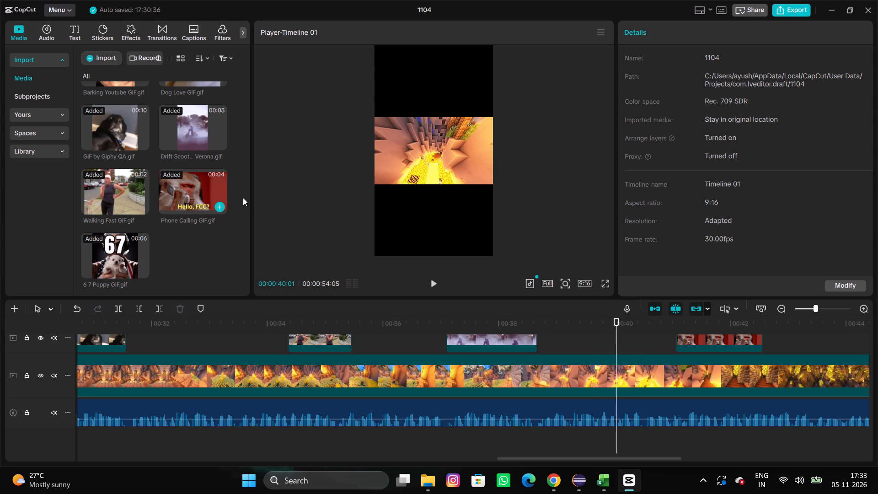
# Import the downloaded "Will Ferrell GIF" from the Downloads folder into the project media.
pyautogui.click(91, 59)
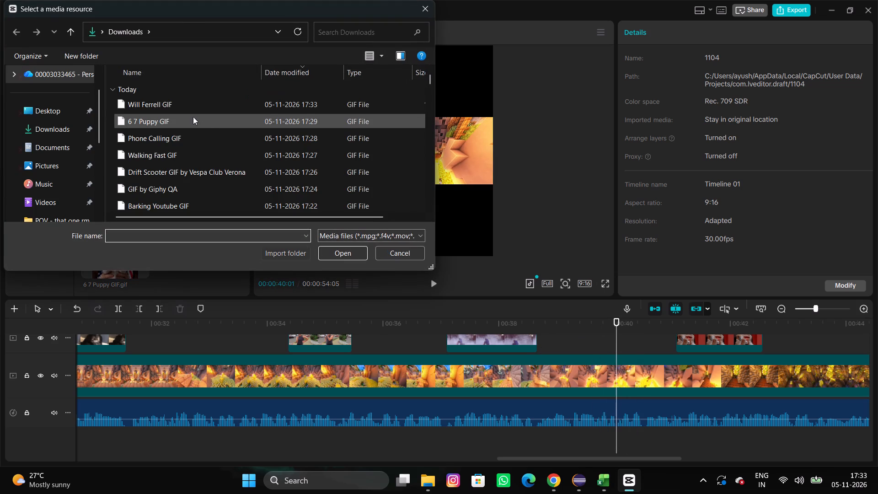
pyautogui.click(184, 106)
pyautogui.click(334, 252)
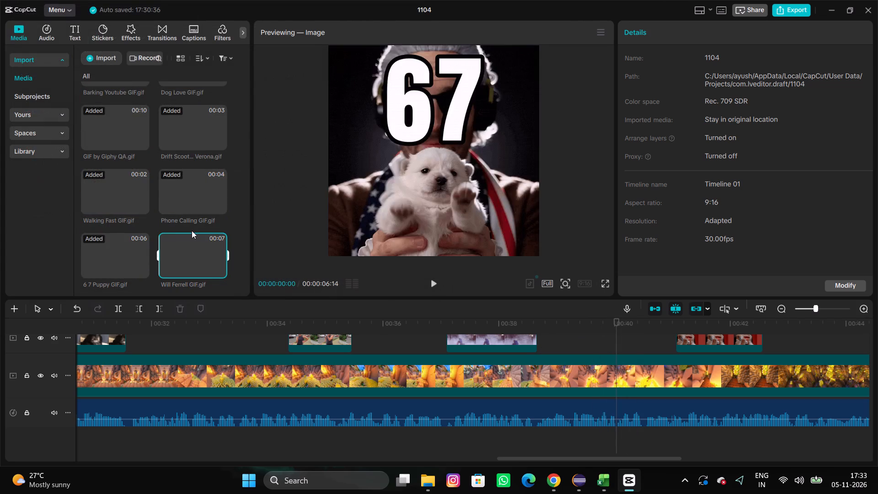
# Place the Will Ferrell GIF on a new overlay track above the existing GIFs, starting just before 00:00:40:00.
pyautogui.moveTo(189, 250); pyautogui.dragTo(607, 326)
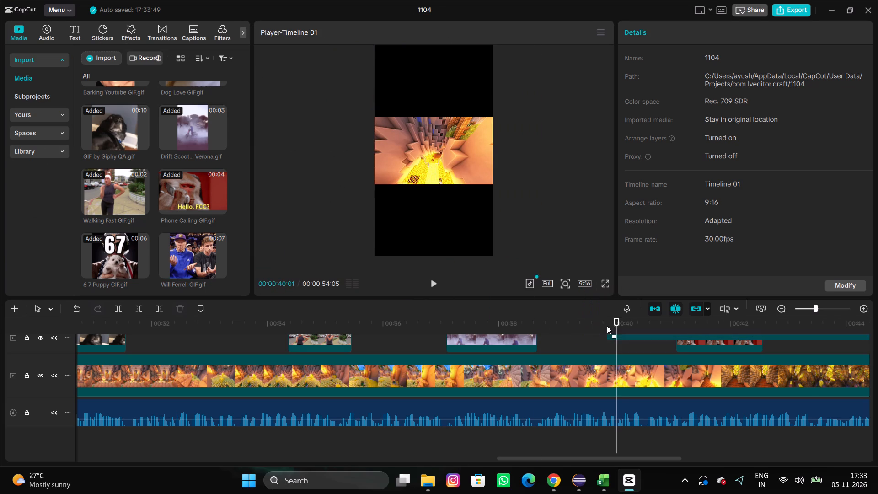
pyautogui.moveTo(607, 326); pyautogui.dragTo(609, 321)
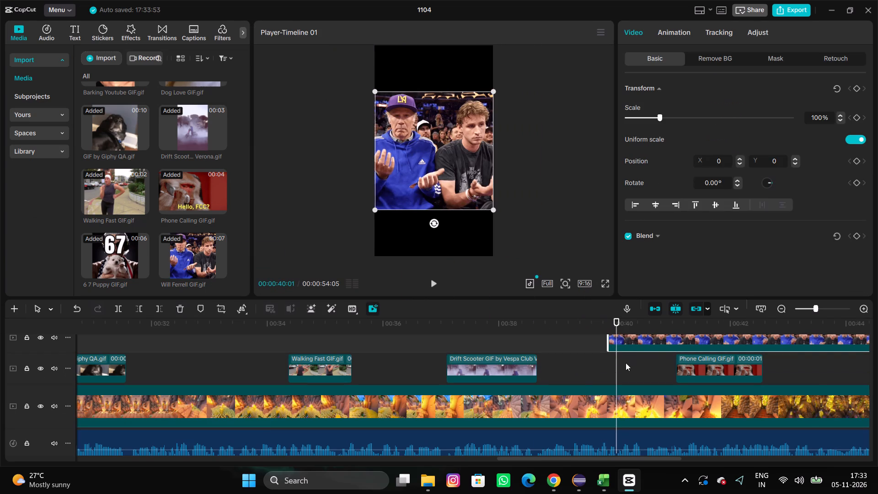
# Play around the Will Ferrell overlay's start, trim its beginning at 00:00:40:04 and shift it back to start just before 00:00:40:00.
pyautogui.moveTo(616, 369); pyautogui.dragTo(589, 369)
pyautogui.press('space')
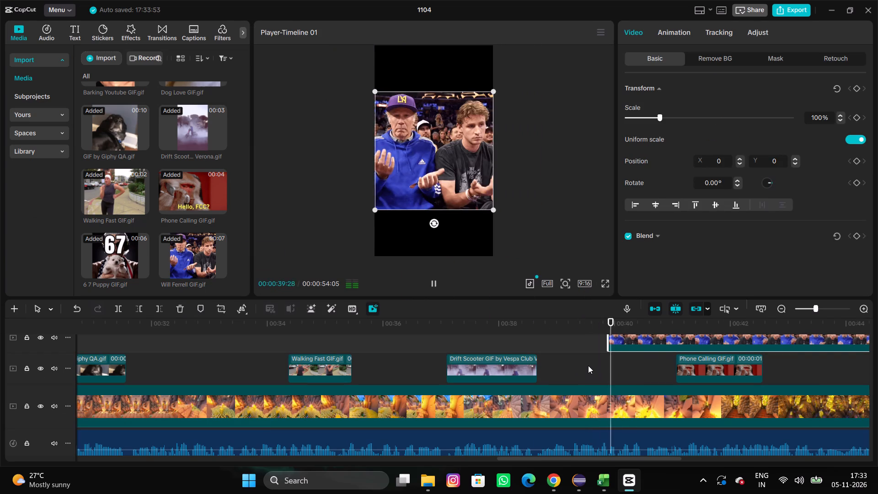
pyautogui.press('space')
pyautogui.click(588, 365)
pyautogui.press('space')
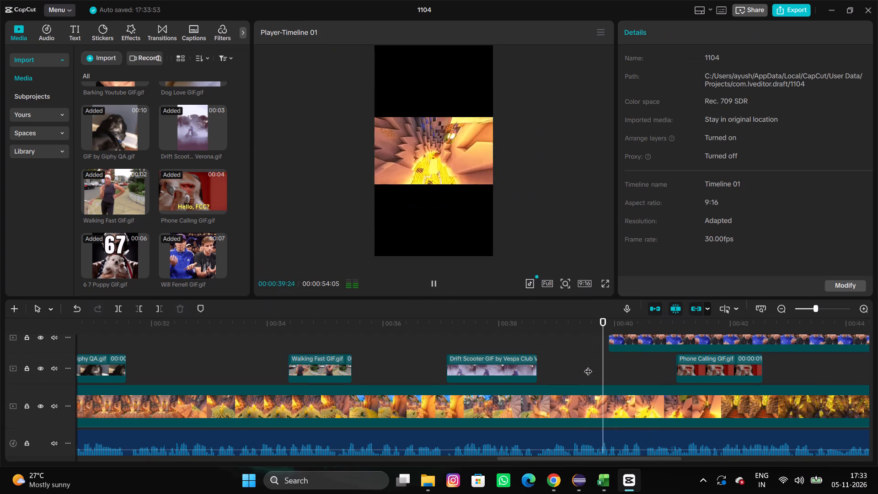
pyautogui.press('space')
pyautogui.click(616, 365)
pyautogui.moveTo(616, 365); pyautogui.dragTo(620, 369)
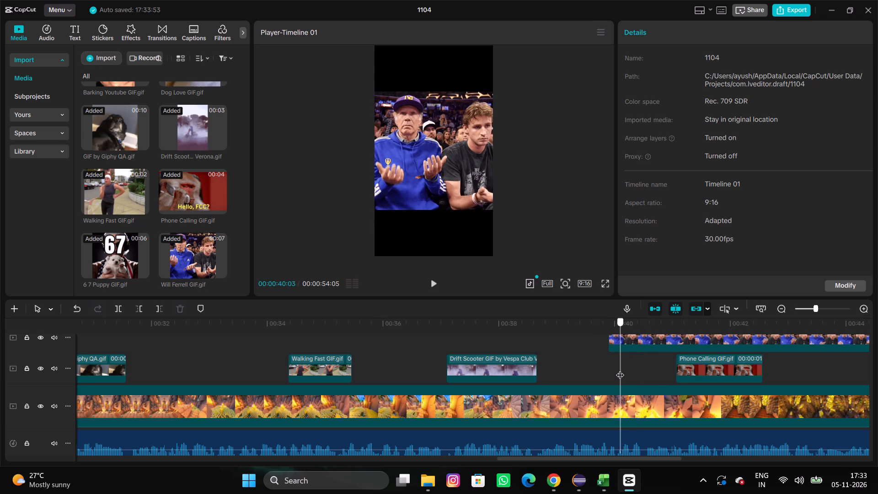
pyautogui.moveTo(620, 369); pyautogui.dragTo(622, 370)
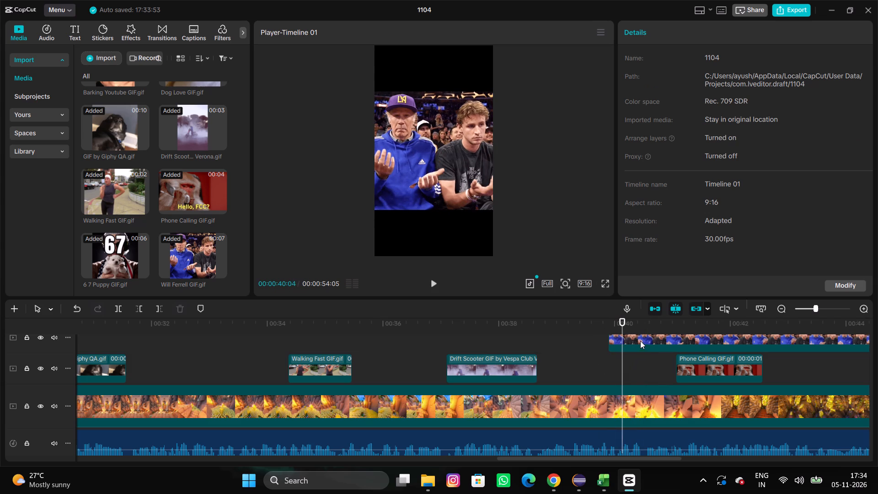
pyautogui.click(640, 341)
pyautogui.press('q')
pyautogui.moveTo(635, 336); pyautogui.dragTo(625, 338)
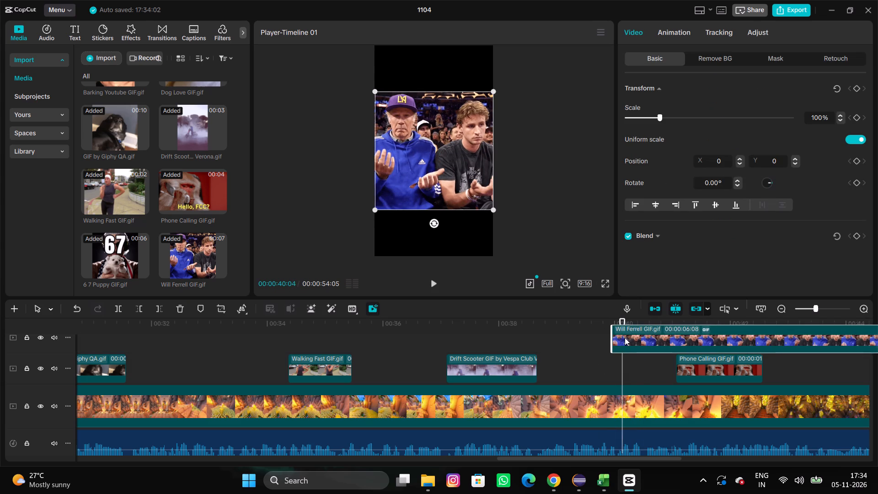
pyautogui.moveTo(625, 338); pyautogui.dragTo(624, 338)
# Play the footage around the start of the Will Ferrell overlay near 00:00:40:00 to judge where it should end.
pyautogui.click(568, 339)
pyautogui.press('space')
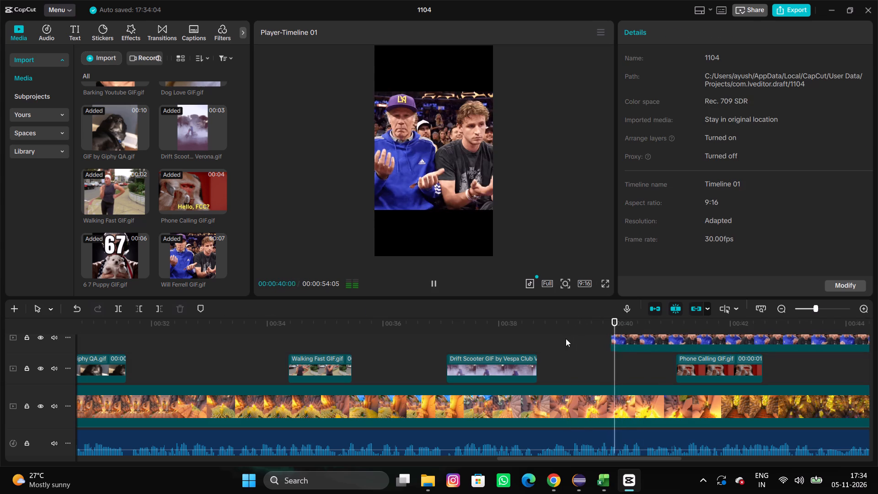
pyautogui.press('space')
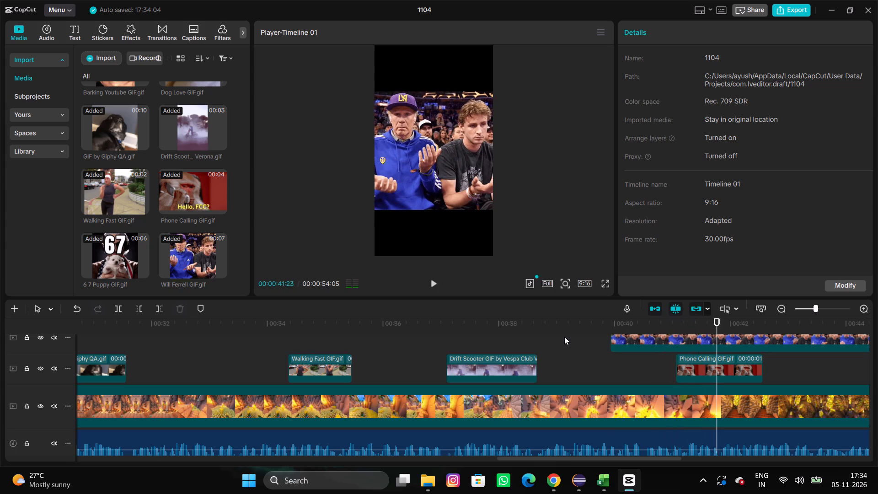
pyautogui.click(612, 359)
pyautogui.press('space')
pyautogui.press('space')
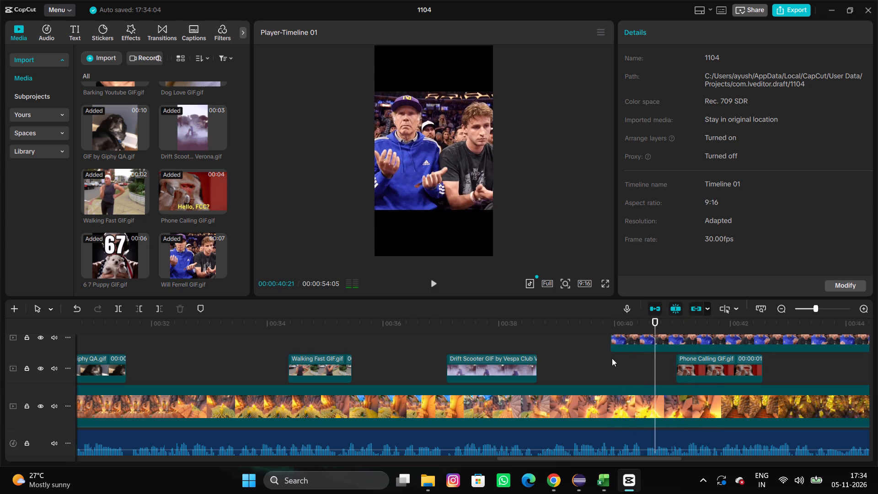
pyautogui.tripleClick(612, 358)
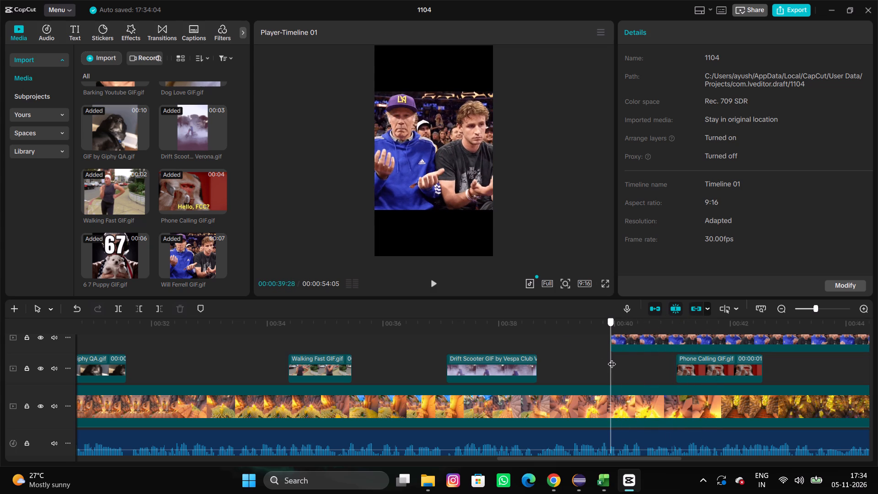
pyautogui.press('space')
pyautogui.click(612, 358)
pyautogui.moveTo(612, 358); pyautogui.dragTo(598, 357)
pyautogui.press('space')
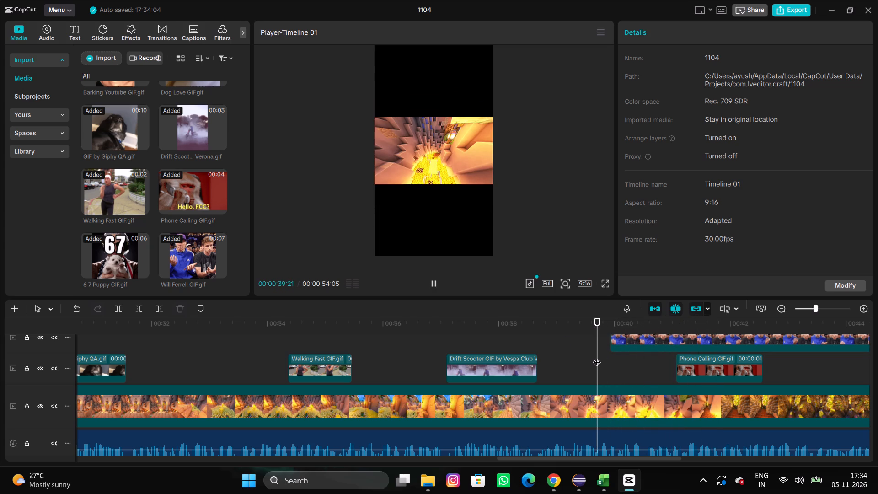
pyautogui.press('space')
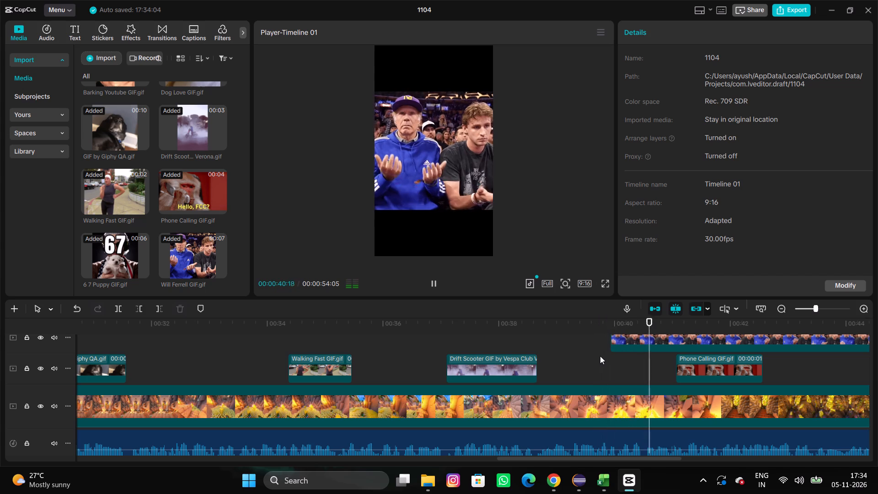
pyautogui.press('space')
# Trim the end of the Will Ferrell overlay at 00:00:40:15.
pyautogui.click(626, 362)
pyautogui.moveTo(626, 362); pyautogui.dragTo(642, 376)
pyautogui.press('space')
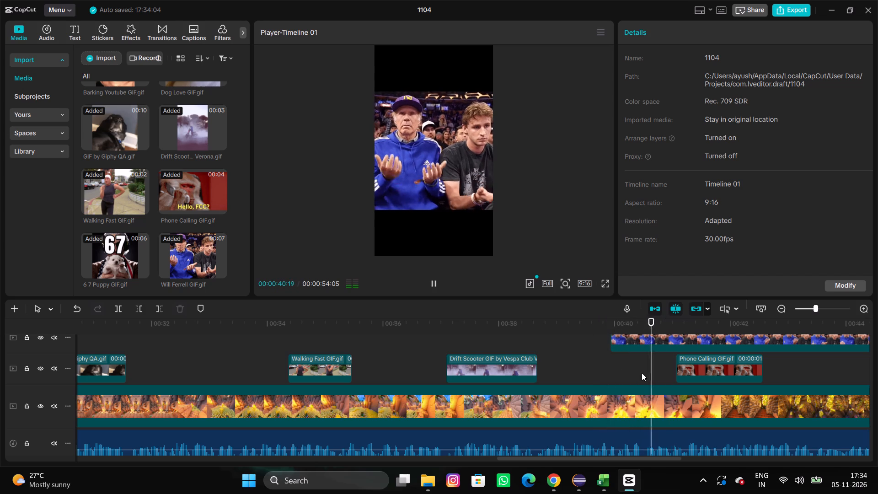
pyautogui.doubleClick(642, 373)
pyautogui.click(642, 343)
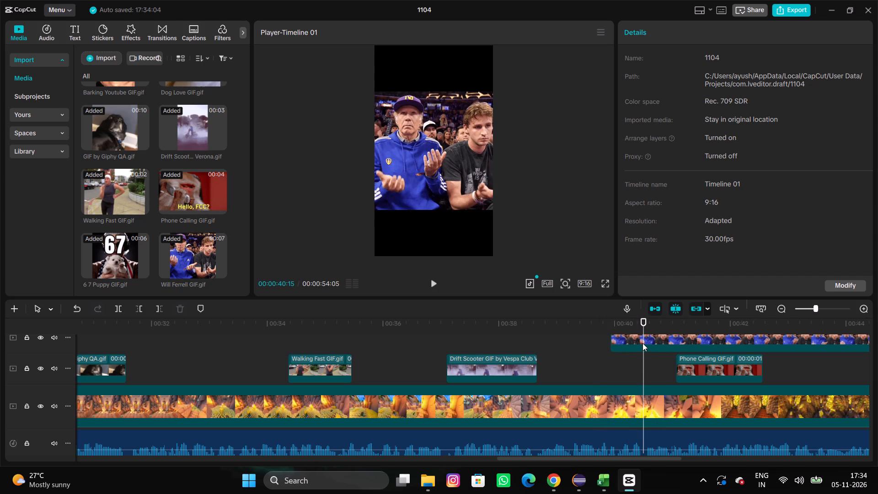
pyautogui.press('w')
# Trim the beginning of the short Will Ferrell overlay at 00:00:40:00.
pyautogui.click(579, 349)
pyautogui.click(587, 351)
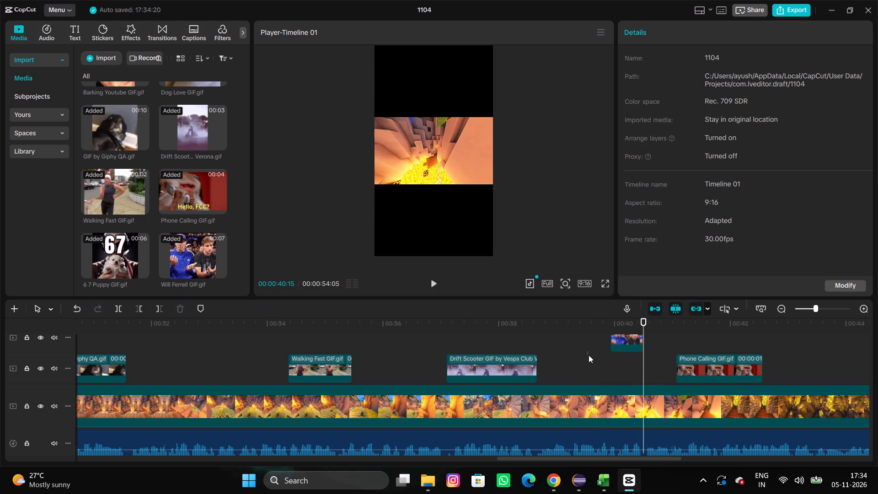
pyautogui.moveTo(589, 356); pyautogui.dragTo(594, 359)
pyautogui.moveTo(598, 359); pyautogui.dragTo(603, 360)
pyautogui.tripleClick(618, 366)
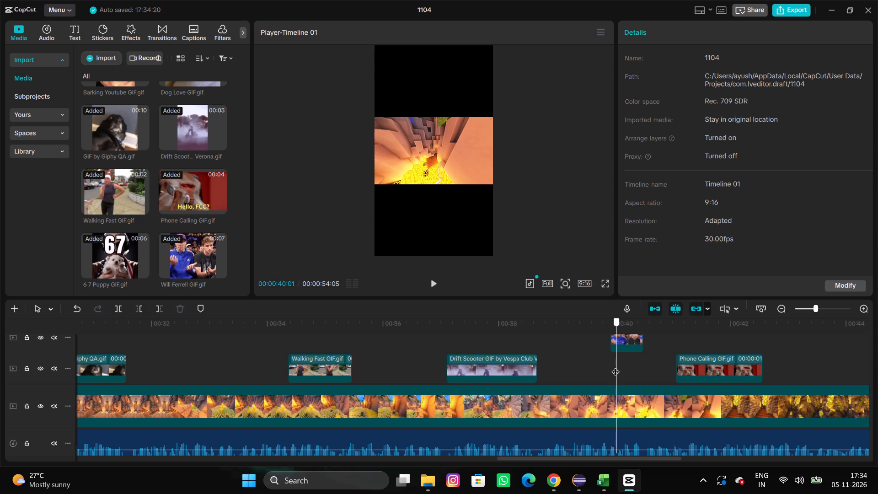
pyautogui.click(622, 347)
pyautogui.press('q')
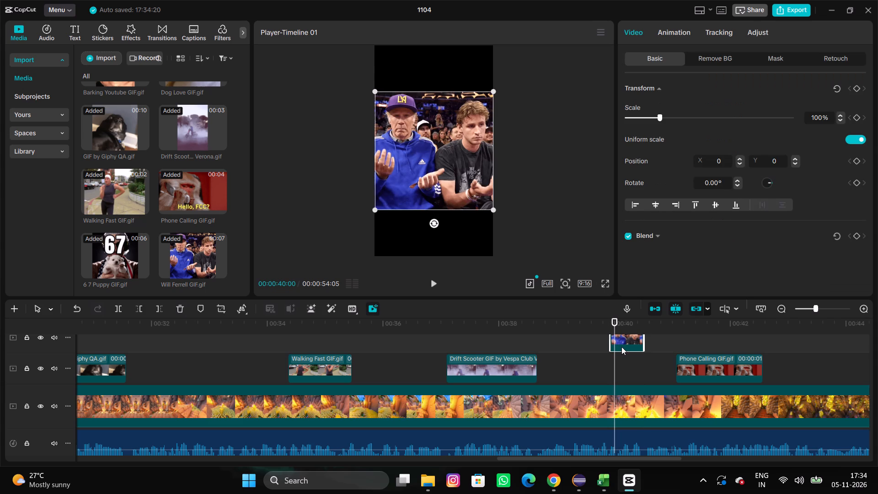
# Play the video from about 00:00:33 in full screen, look for another 6-7 moment, and park the playhead at 00:00:47:16.
pyautogui.click(562, 358)
pyautogui.moveTo(562, 358); pyautogui.dragTo(225, 367)
pyautogui.press('space')
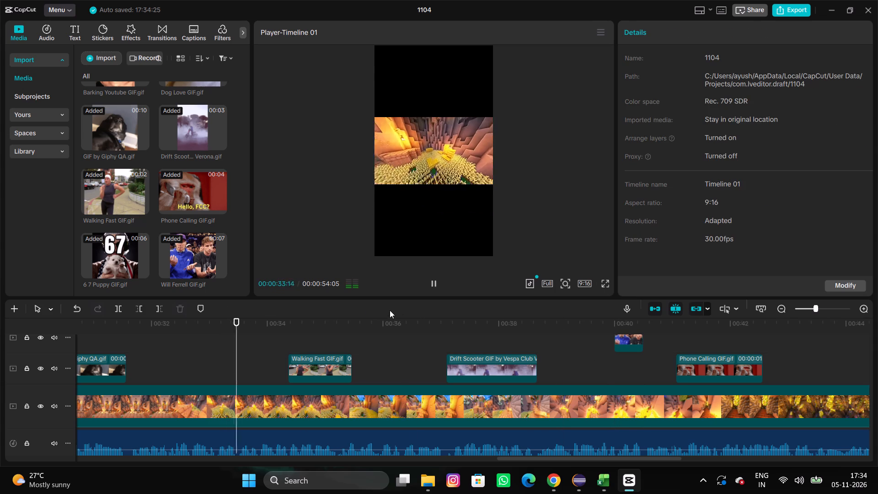
pyautogui.click(603, 281)
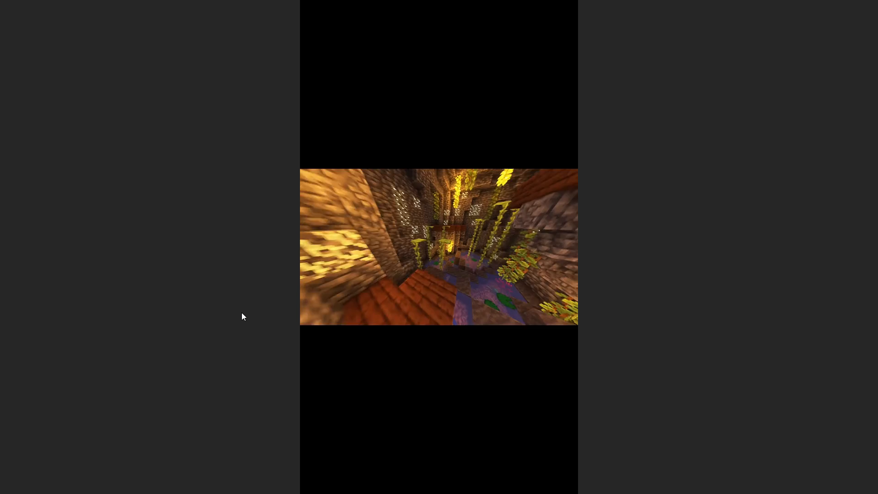
pyautogui.press('space')
pyautogui.press('Escape')
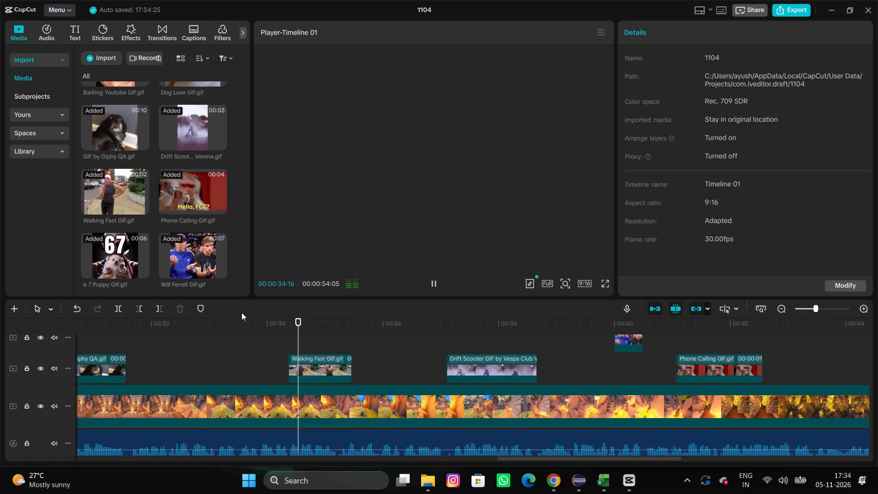
pyautogui.click(275, 361)
pyautogui.press('space')
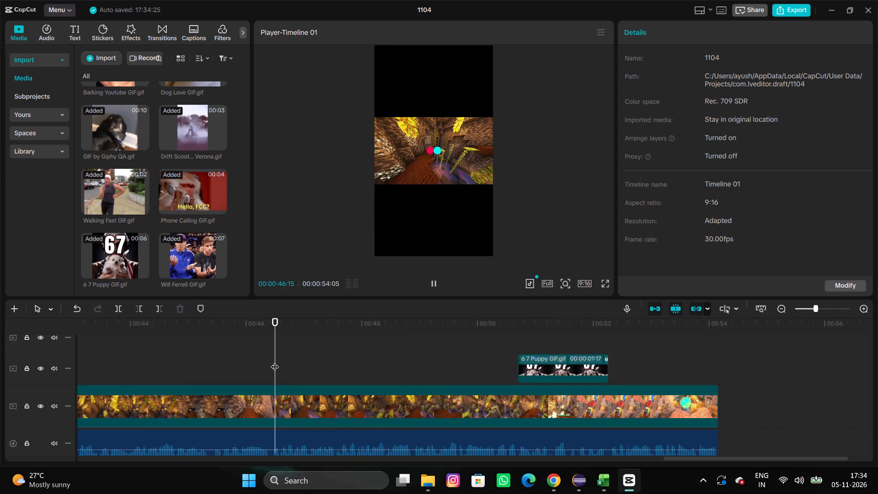
pyautogui.press('space')
pyautogui.press('space')
pyautogui.press('space')
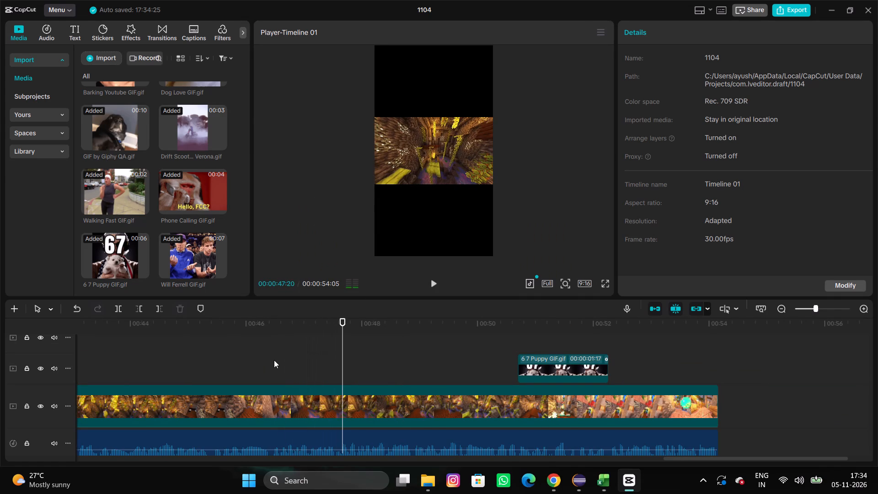
pyautogui.click(327, 370)
pyautogui.press('space')
pyautogui.doubleClick(333, 369)
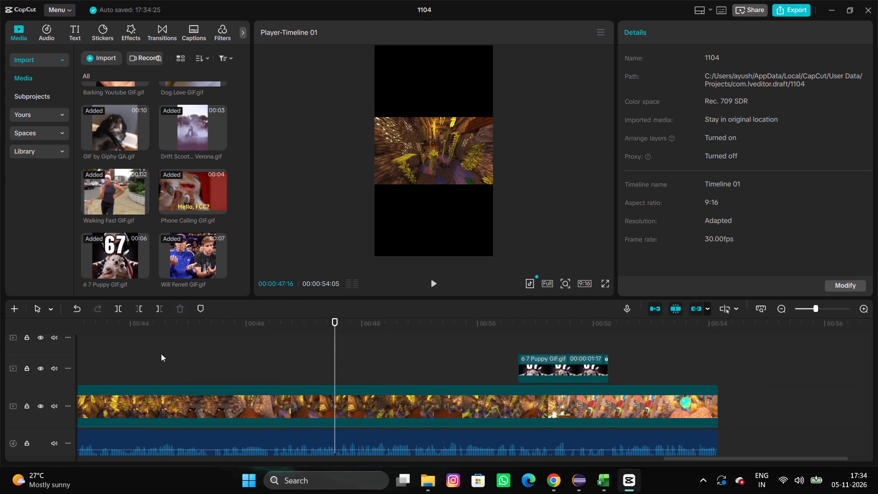
# Place a second copy of the Will Ferrell GIF on the upper overlay track, starting at 00:00:47:16.
pyautogui.moveTo(199, 259); pyautogui.dragTo(312, 337)
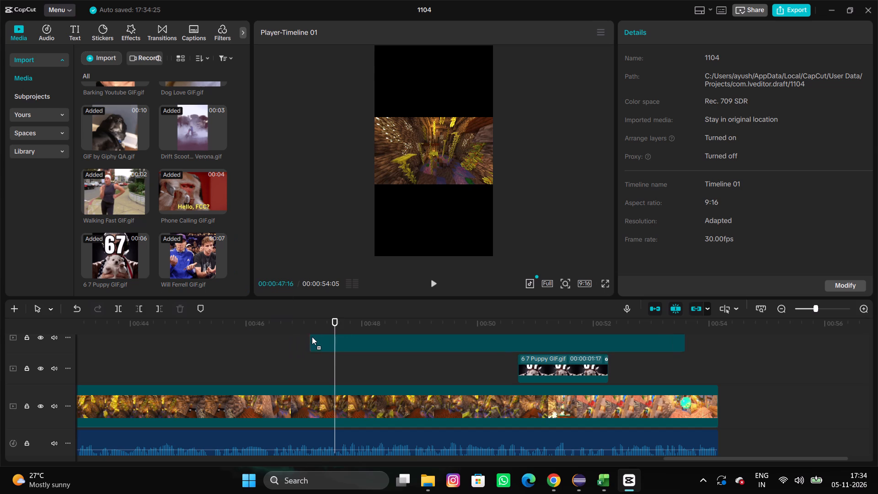
pyautogui.moveTo(312, 337); pyautogui.dragTo(335, 342)
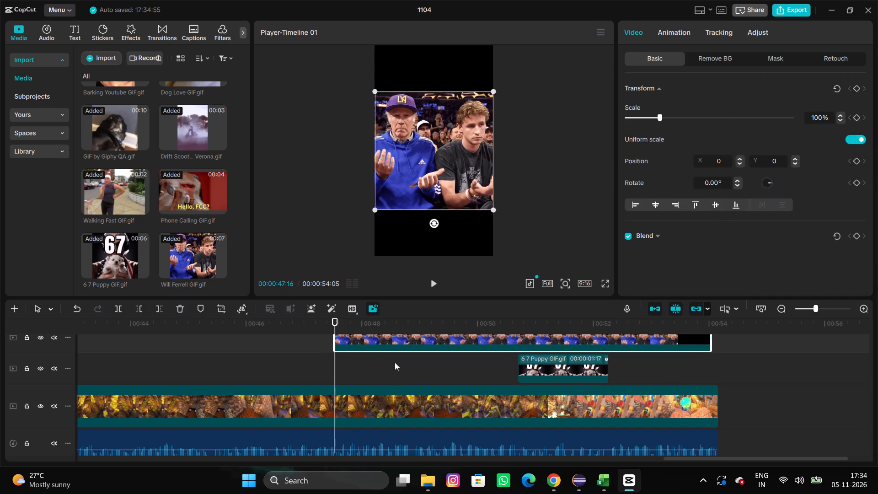
# Play the second Will Ferrell overlay's opening and trim its end at 00:00:47:27.
pyautogui.click(395, 362)
pyautogui.moveTo(395, 362); pyautogui.dragTo(346, 372)
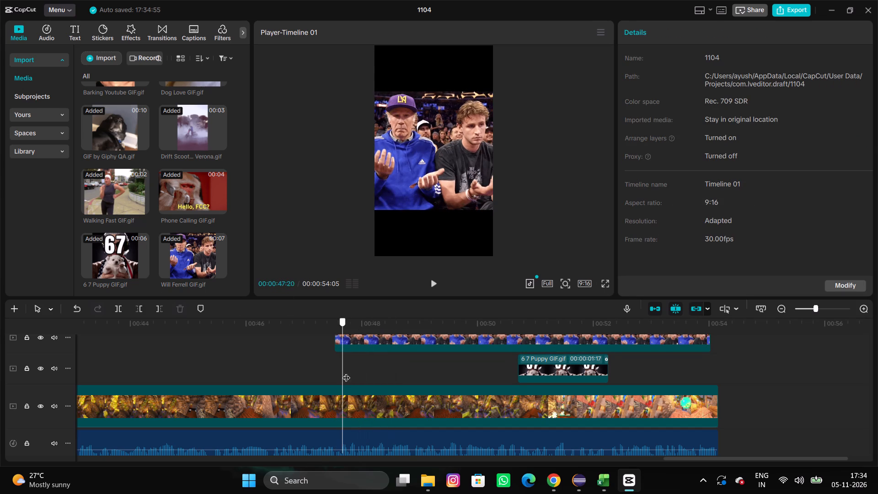
pyautogui.moveTo(346, 372); pyautogui.dragTo(355, 380)
pyautogui.press('space')
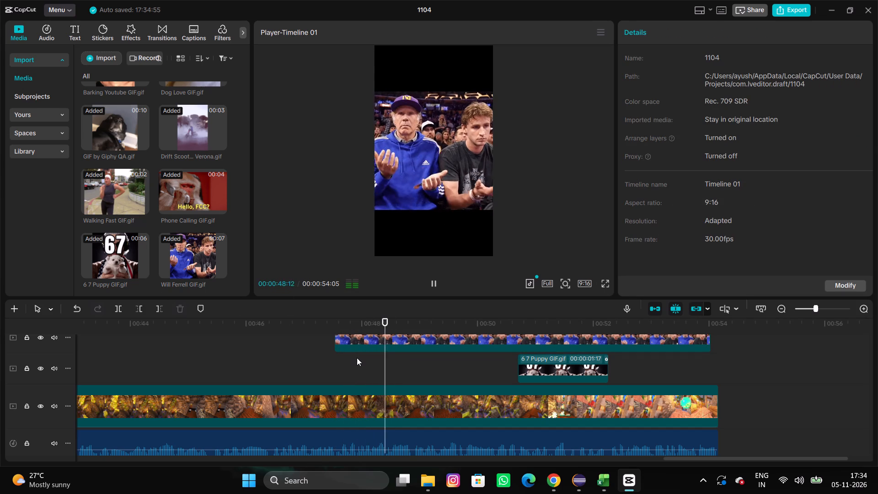
pyautogui.doubleClick(357, 358)
pyautogui.click(375, 338)
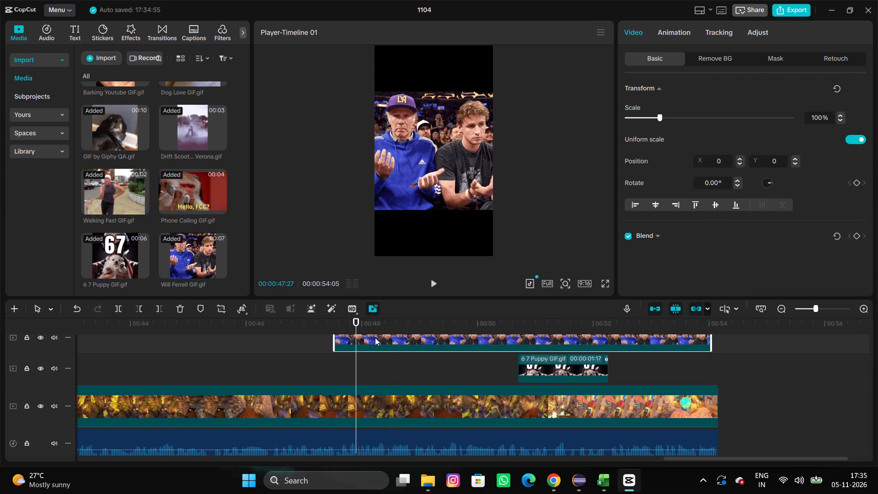
pyautogui.press('w')
# Extend the second Will Ferrell overlay's end to about 00:00:48:20 and trim its beginning to about 00:00:48:00.
pyautogui.click(336, 360)
pyautogui.press('space')
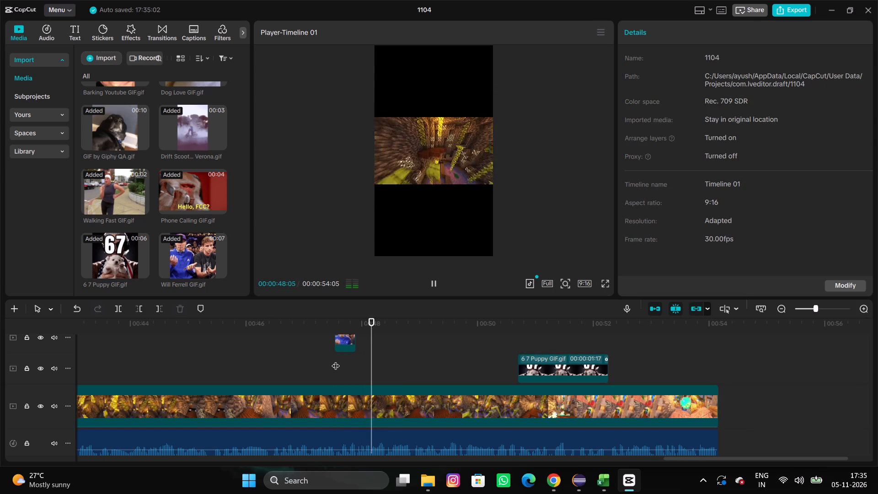
pyautogui.press('space')
pyautogui.click(333, 360)
pyautogui.moveTo(333, 360); pyautogui.dragTo(327, 369)
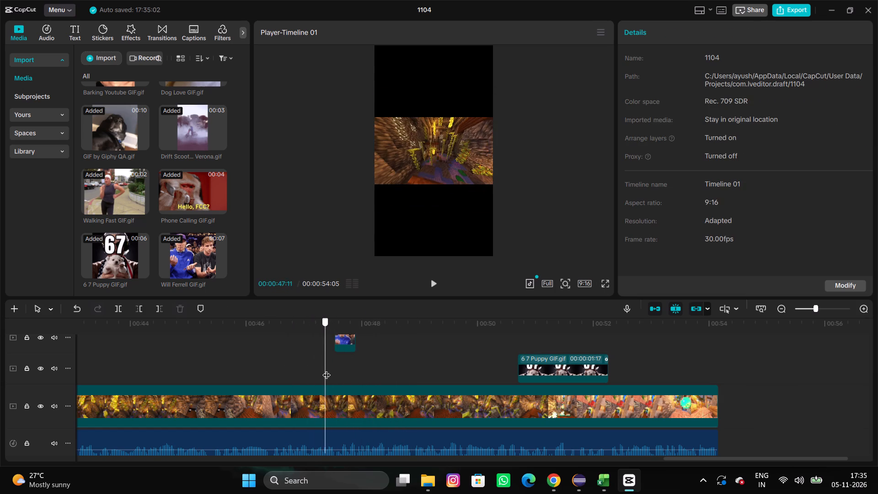
pyautogui.moveTo(327, 369); pyautogui.dragTo(343, 373)
pyautogui.click(348, 337)
pyautogui.moveTo(356, 341); pyautogui.dragTo(397, 350)
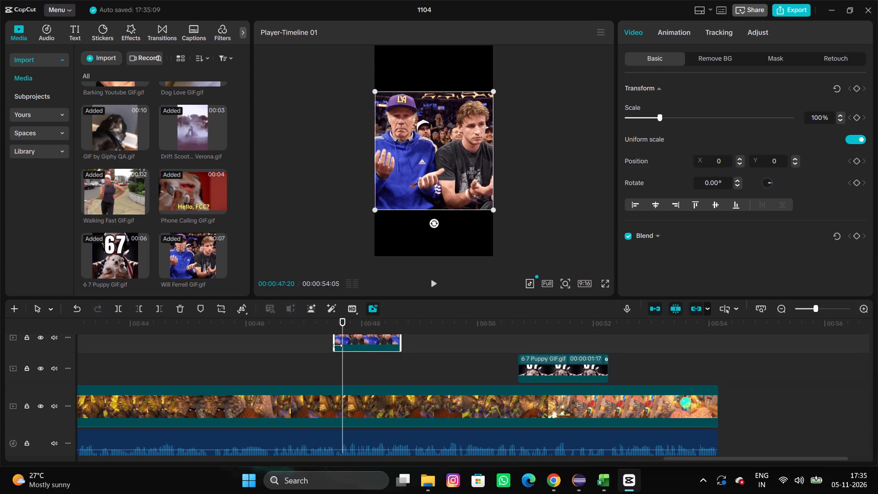
pyautogui.moveTo(334, 345); pyautogui.dragTo(364, 352)
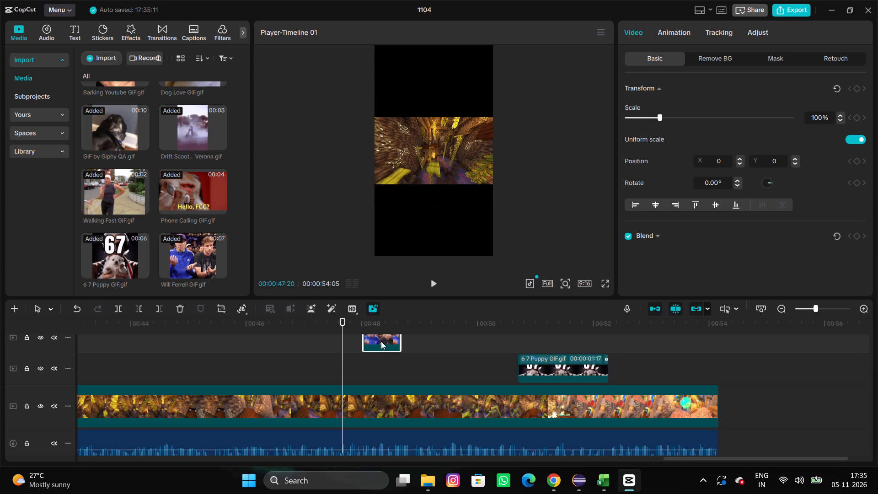
# Move the second Will Ferrell overlay onto the 6 7 Puppy GIF's track, starting at about 00:00:47:17, and play it back.
pyautogui.moveTo(381, 341); pyautogui.dragTo(353, 344)
pyautogui.moveTo(346, 352); pyautogui.dragTo(346, 379)
pyautogui.click(329, 374)
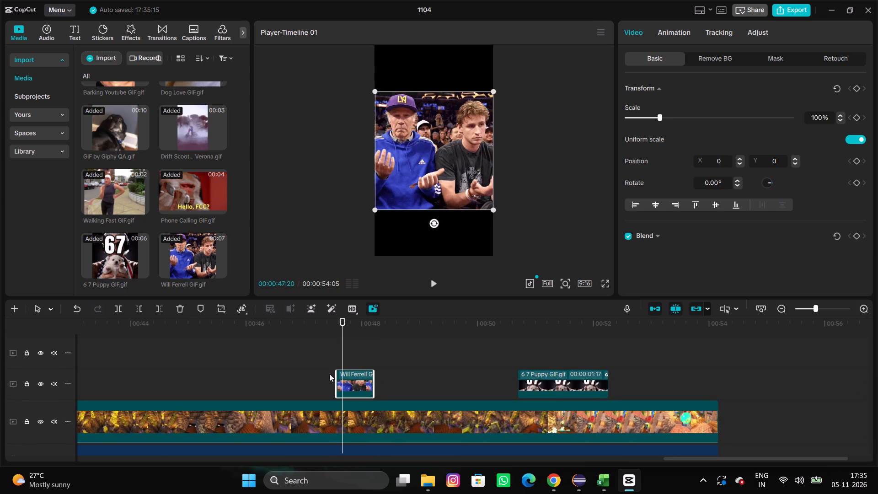
pyautogui.press('space')
pyautogui.press('space')
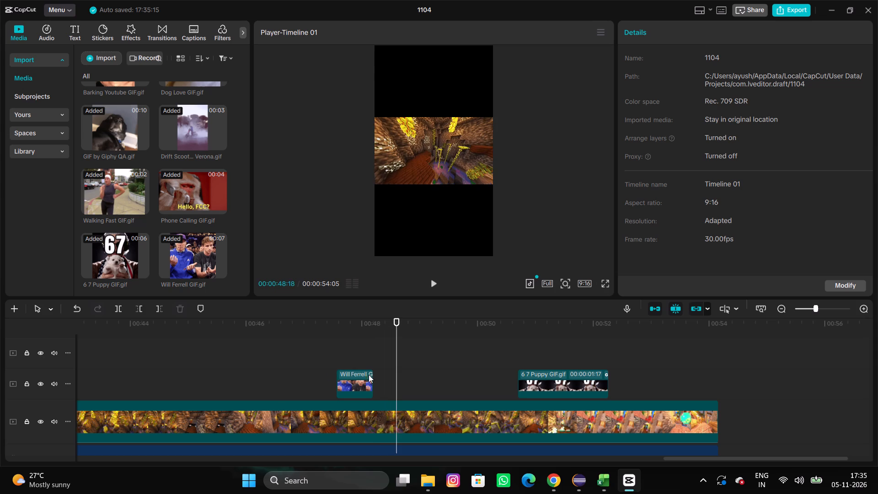
# Retrim the second Will Ferrell overlay to a later section of the GIF and reposition it to start at about 00:00:47:15.
pyautogui.click(368, 382)
pyautogui.moveTo(373, 381); pyautogui.dragTo(416, 386)
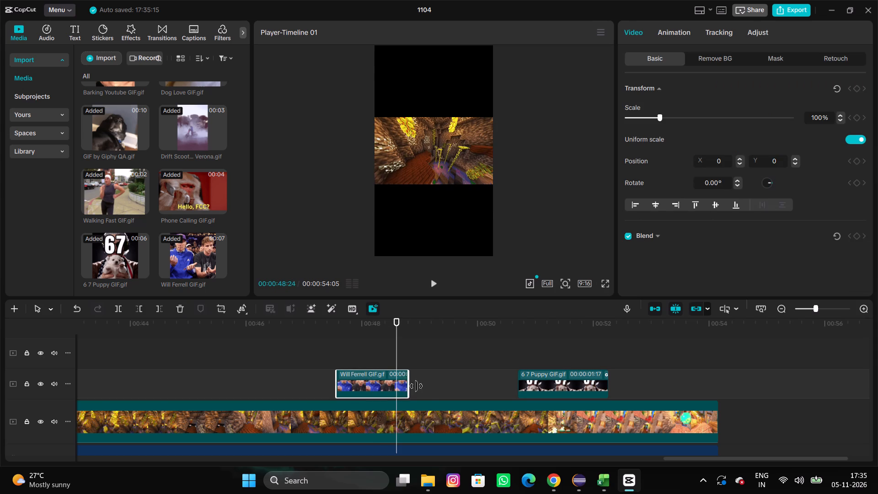
pyautogui.moveTo(416, 386); pyautogui.dragTo(425, 388)
pyautogui.moveTo(337, 383); pyautogui.dragTo(395, 389)
pyautogui.moveTo(413, 386); pyautogui.dragTo(353, 387)
# Play around the second Will Ferrell overlay, check it against the audio waveform, and shift it to start at about 00:00:47:17.
pyautogui.click(314, 366)
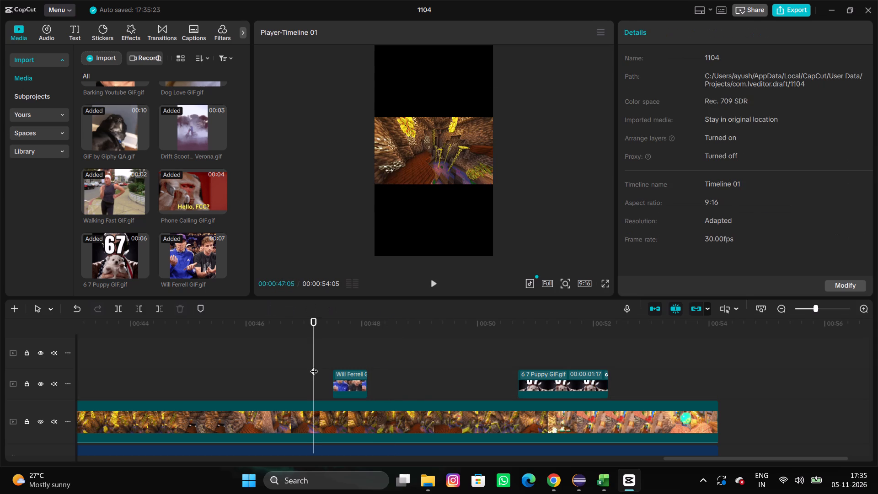
pyautogui.press('space')
pyautogui.press('space')
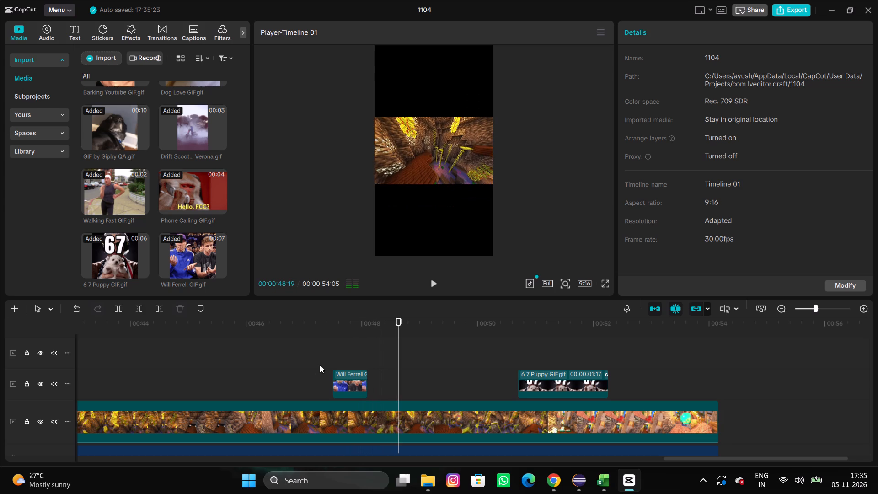
pyautogui.scroll(-3, 341, 361)
pyautogui.click(325, 354)
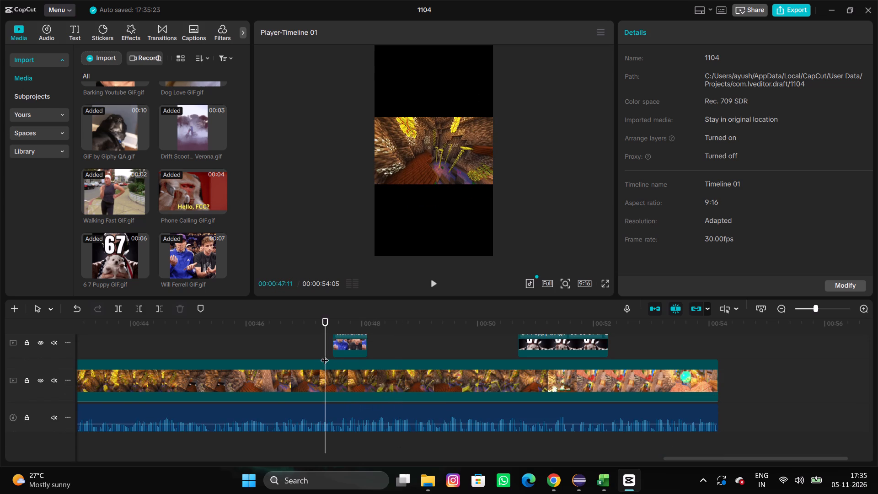
pyautogui.moveTo(325, 354); pyautogui.dragTo(337, 367)
pyautogui.moveTo(344, 344); pyautogui.dragTo(350, 347)
# Play the video from just before the second Will Ferrell overlay to the end, and review it in full screen.
pyautogui.click(300, 352)
pyautogui.press('space')
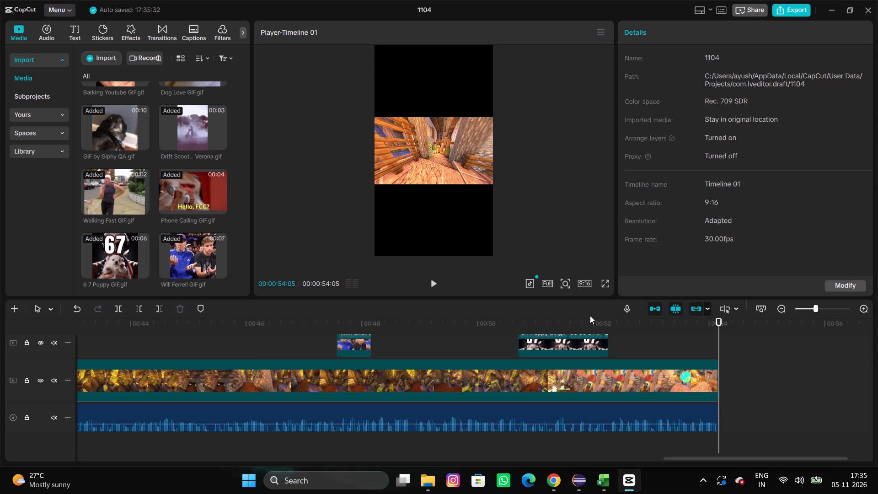
pyautogui.click(603, 287)
pyautogui.press('space')
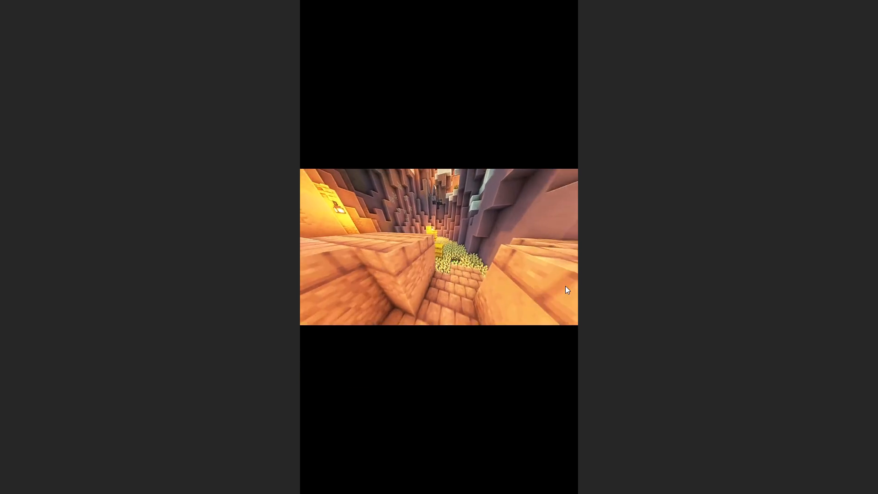
pyautogui.rightClick(565, 286)
pyautogui.click(565, 286)
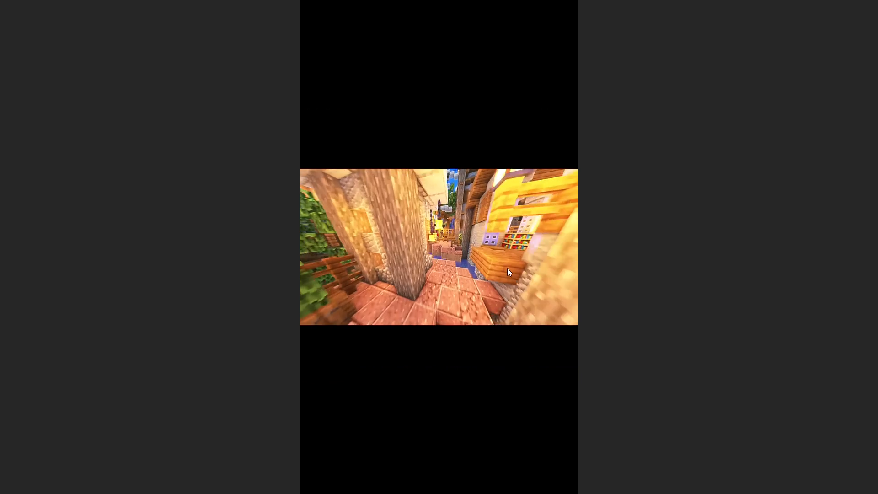
pyautogui.press('Escape')
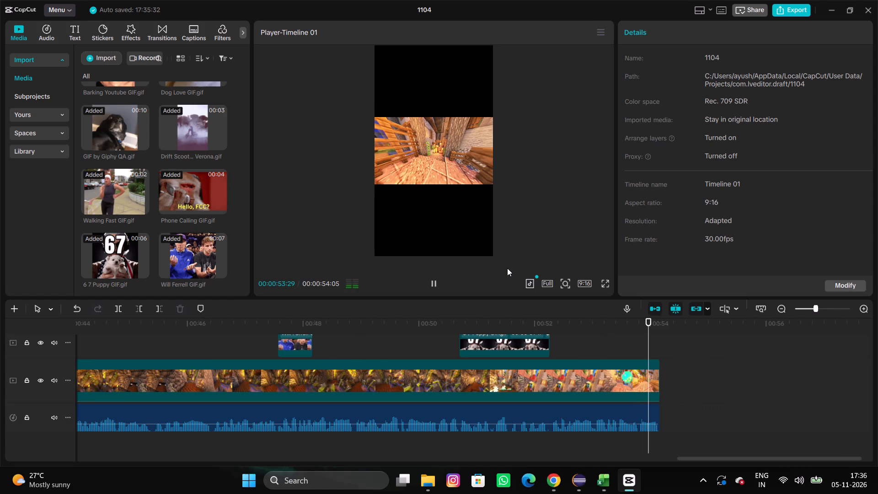
pyautogui.press('space')
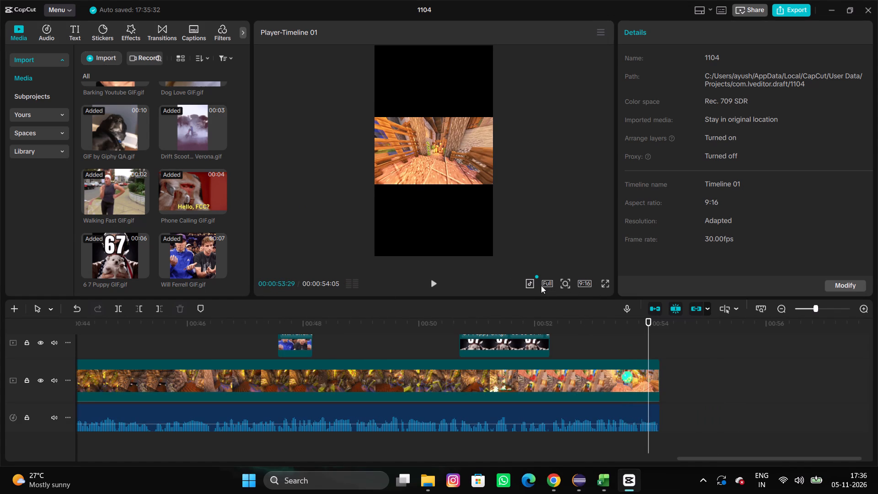
# Set the player's preview quality to Low quality.
pyautogui.click(541, 285)
pyautogui.click(546, 282)
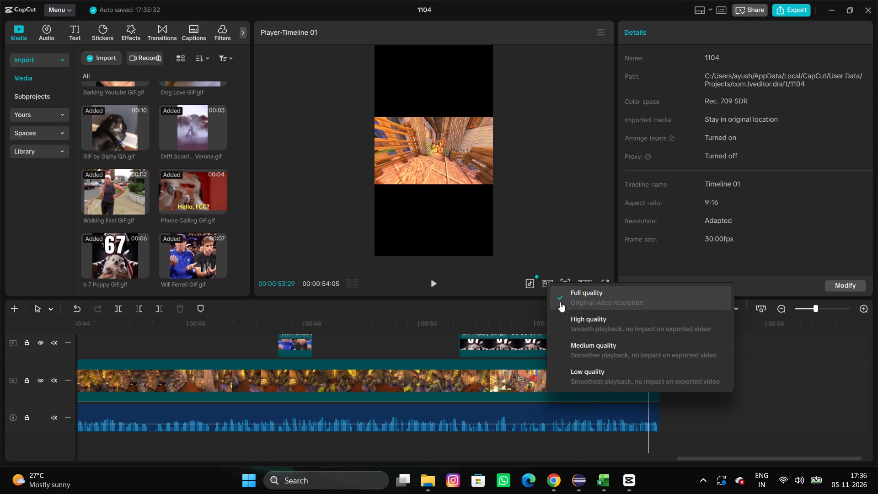
pyautogui.click(588, 371)
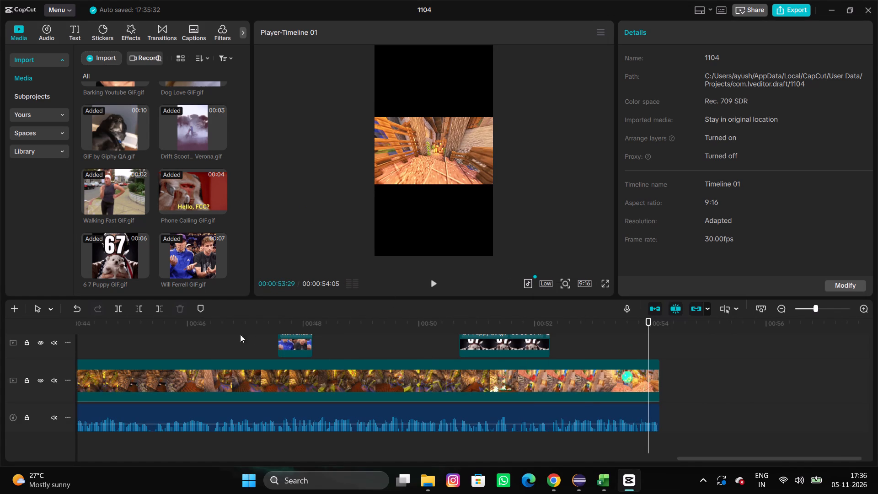
# Replay the section around the second Will Ferrell overlay several times to check its timing against the audio.
pyautogui.click(247, 333)
pyautogui.press('space')
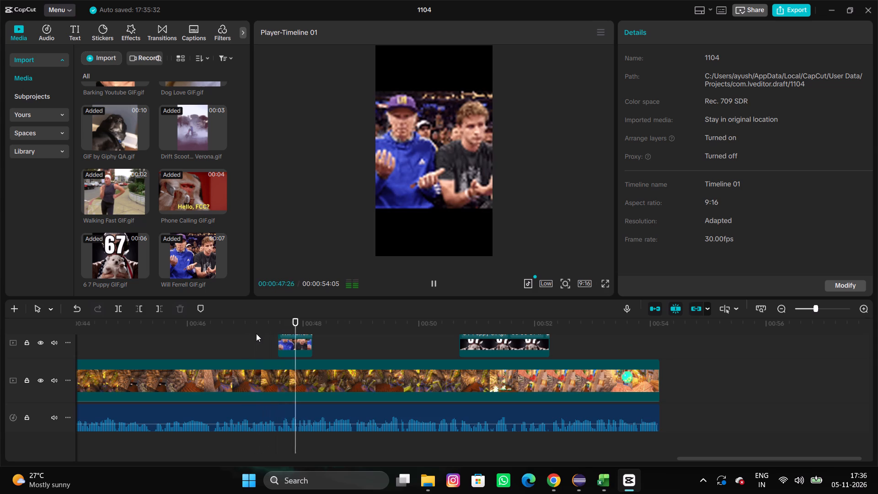
pyautogui.press('space')
pyautogui.click(260, 333)
pyautogui.press('space')
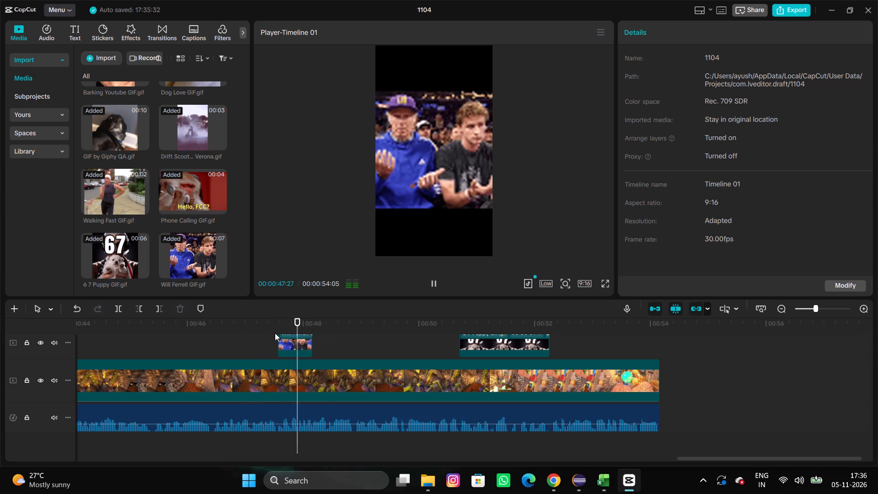
pyautogui.press('space')
pyautogui.click(288, 326)
pyautogui.press('space')
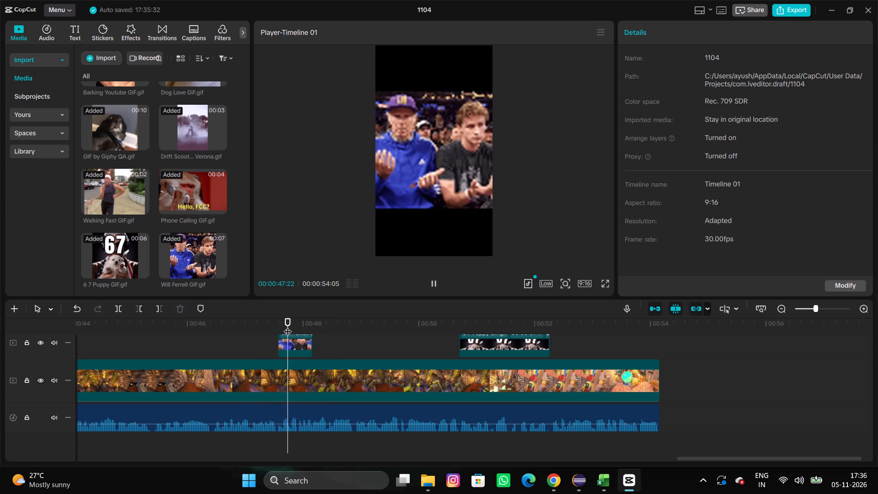
pyautogui.click(289, 324)
pyautogui.moveTo(289, 324); pyautogui.dragTo(225, 334)
pyautogui.press('space')
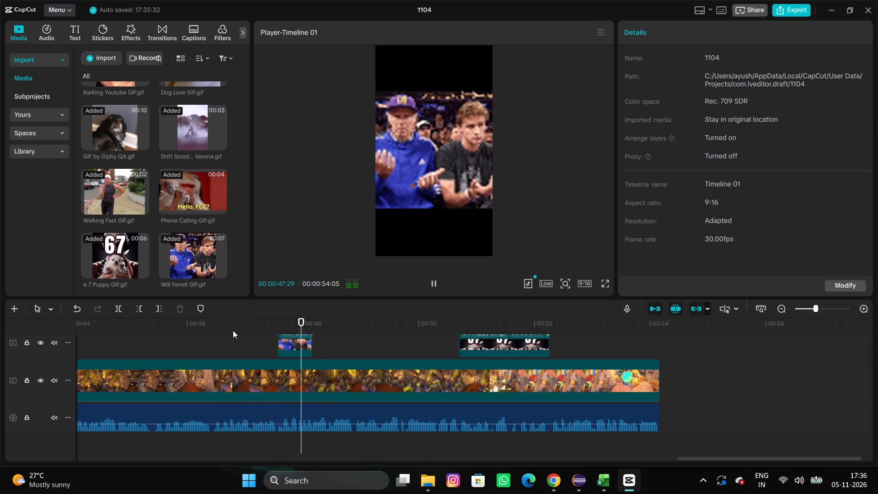
pyautogui.press('space')
# Delete the second Will Ferrell overlay, the one starting at about 00:00:47:17.
pyautogui.click(289, 339)
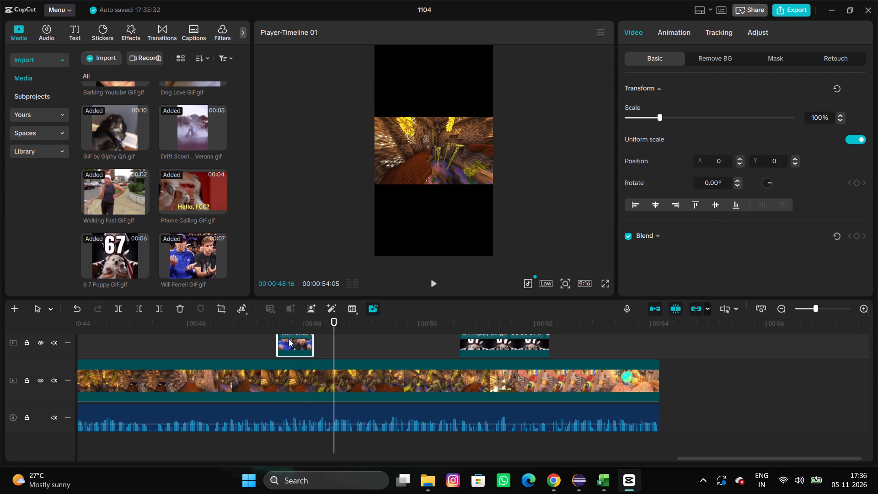
pyautogui.press('BackSpace')
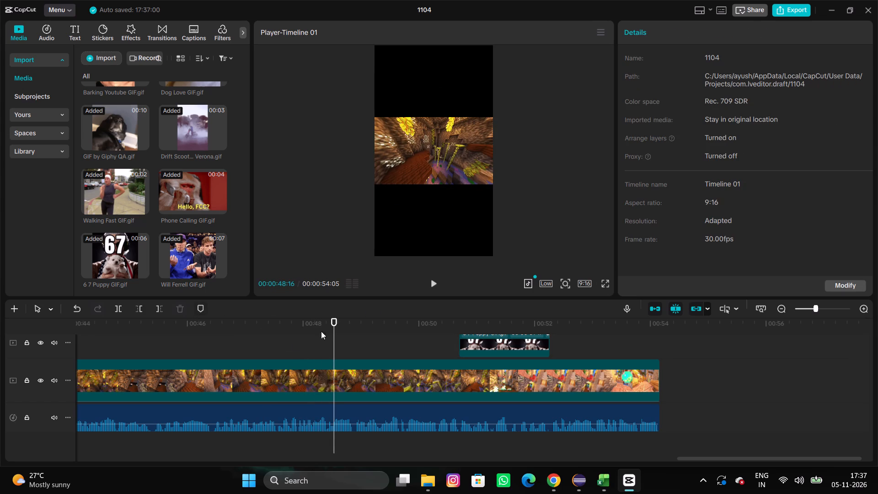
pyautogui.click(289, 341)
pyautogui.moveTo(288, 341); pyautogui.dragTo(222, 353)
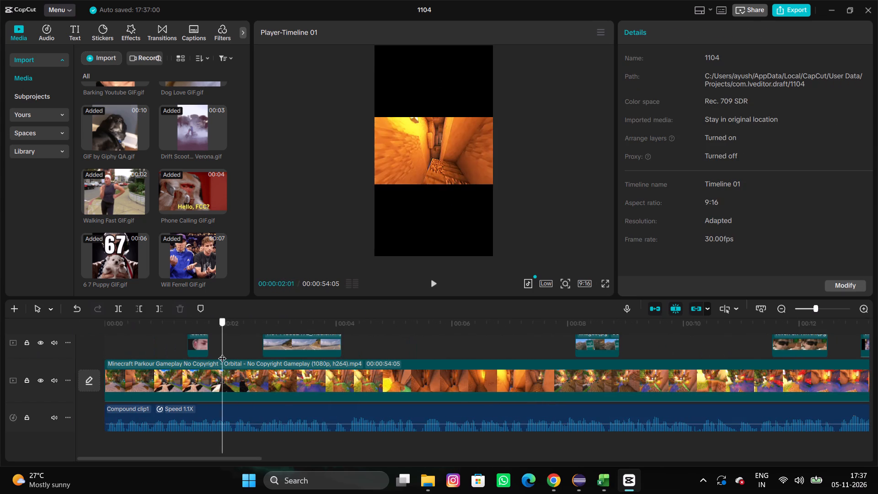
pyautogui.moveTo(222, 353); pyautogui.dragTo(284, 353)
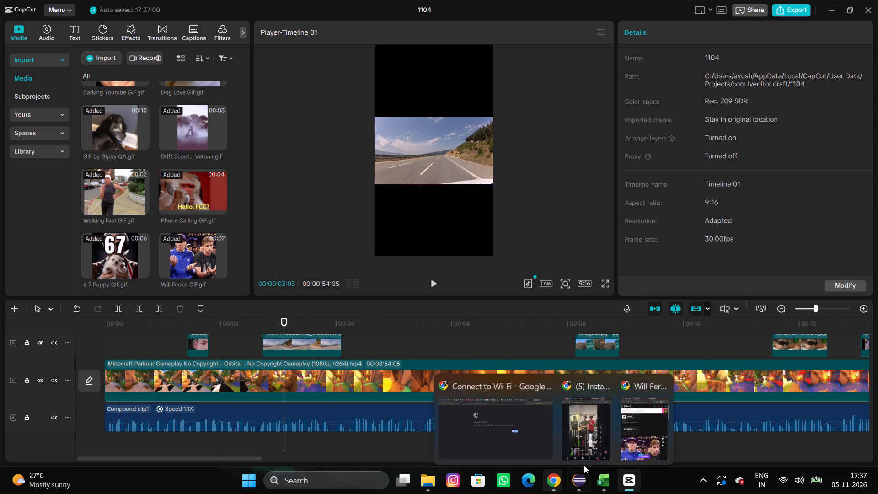
# Switch to Chrome, go back to the GIPHY "6 7 funny" results and browse them for a replacement GIF.
pyautogui.click(632, 435)
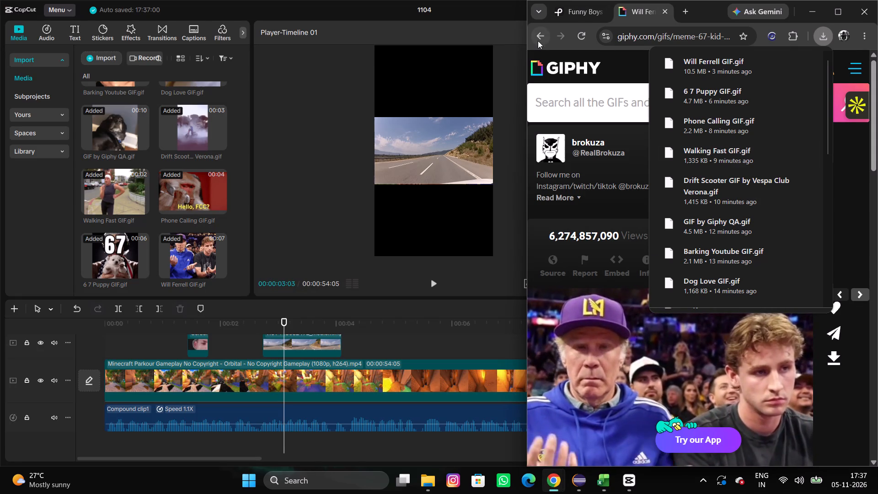
pyautogui.click(537, 40)
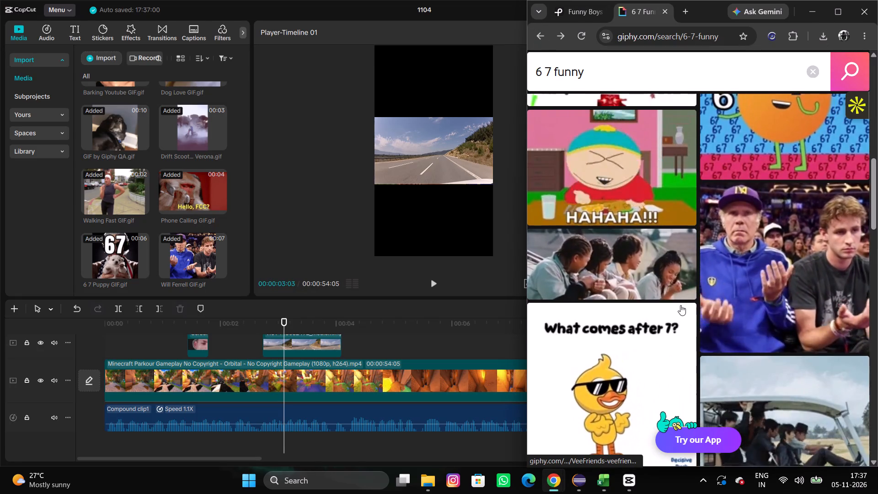
pyautogui.scroll(-7, 680, 305)
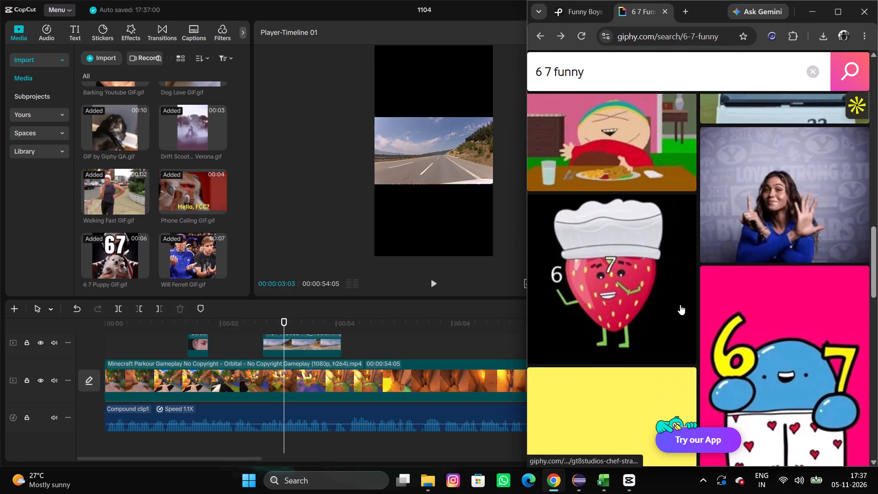
pyautogui.scroll(-4, 680, 305)
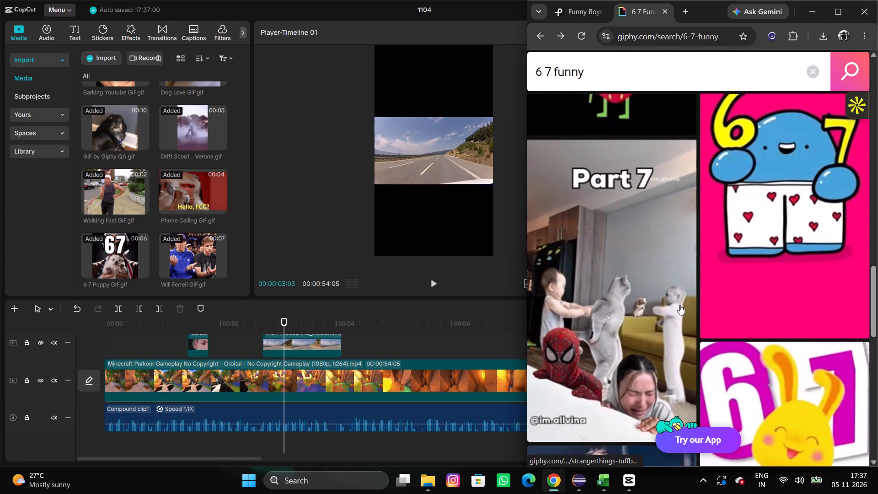
pyautogui.scroll(-6, 680, 305)
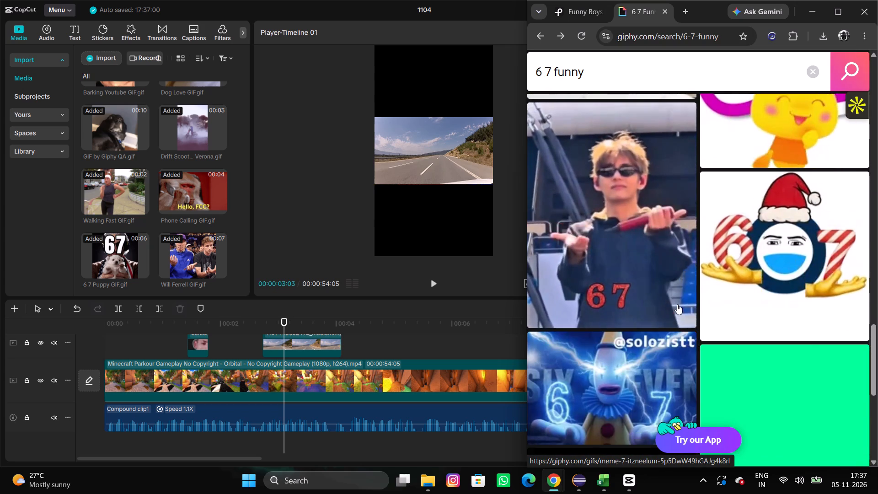
pyautogui.scroll(-2, 677, 304)
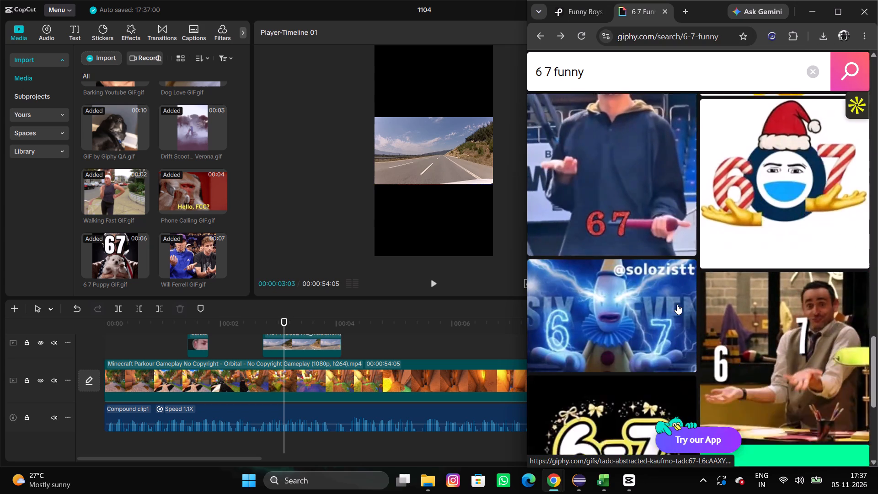
pyautogui.scroll(-5, 677, 304)
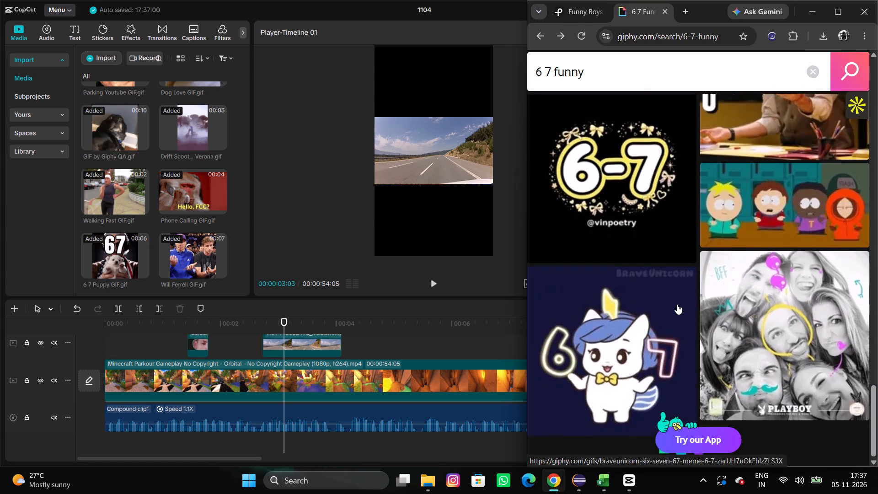
pyautogui.scroll(-9, 677, 304)
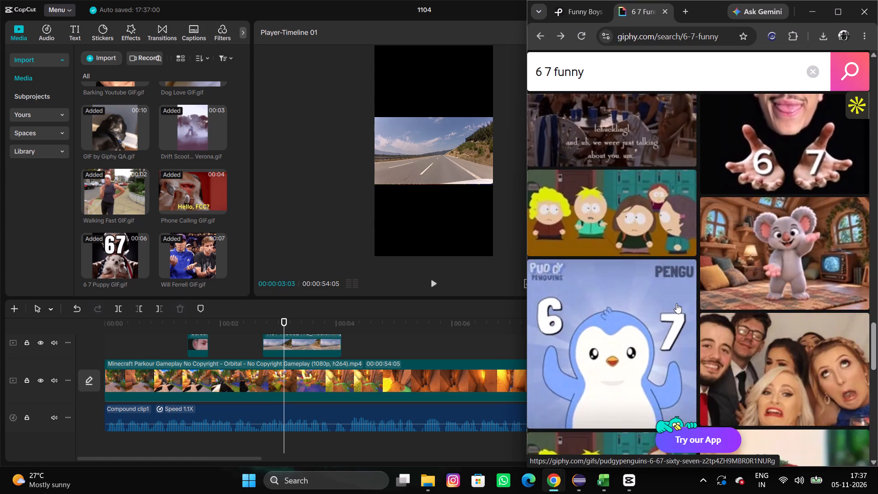
pyautogui.scroll(-8, 676, 303)
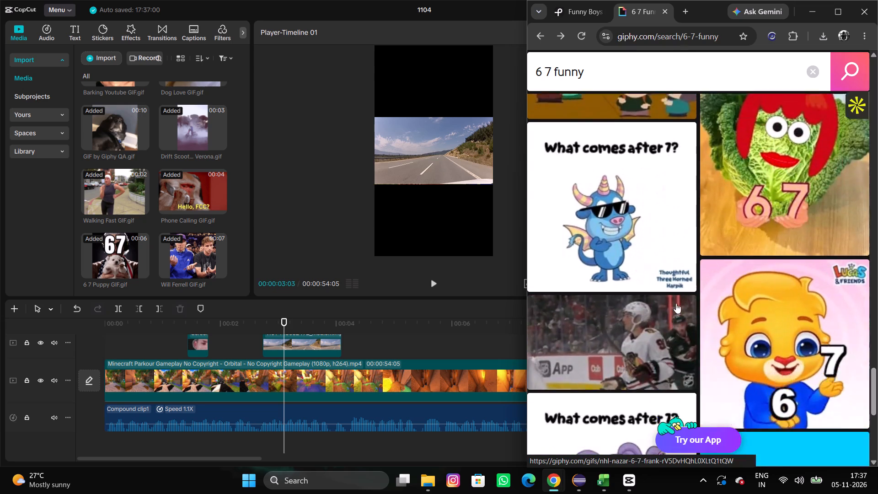
pyautogui.scroll(-3, 676, 303)
pyautogui.scroll(4, 675, 303)
pyautogui.scroll(-3, 675, 303)
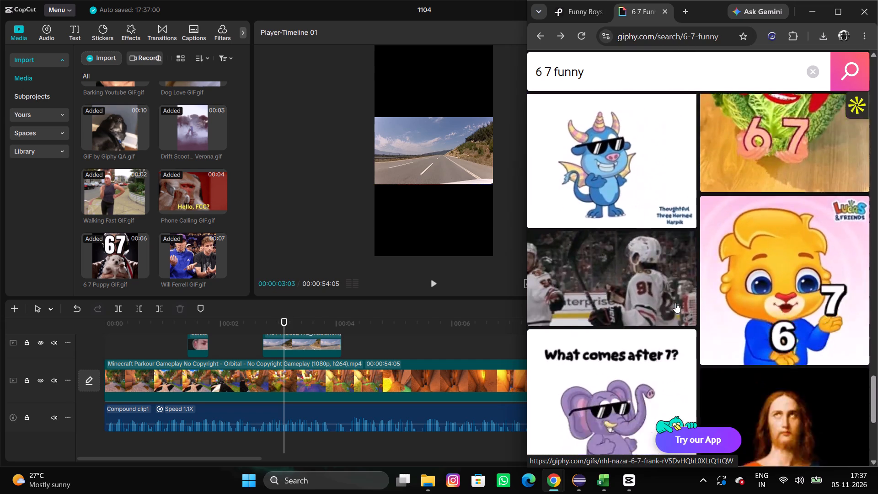
pyautogui.scroll(-4, 675, 303)
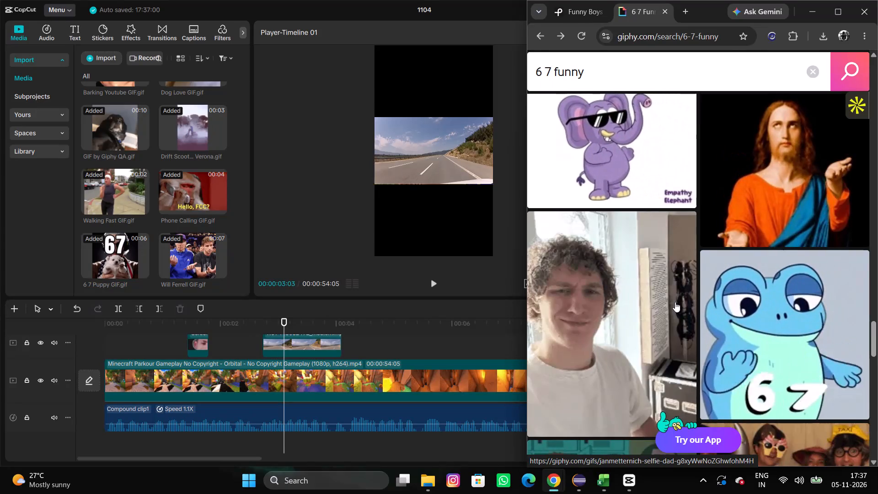
pyautogui.scroll(-5, 675, 302)
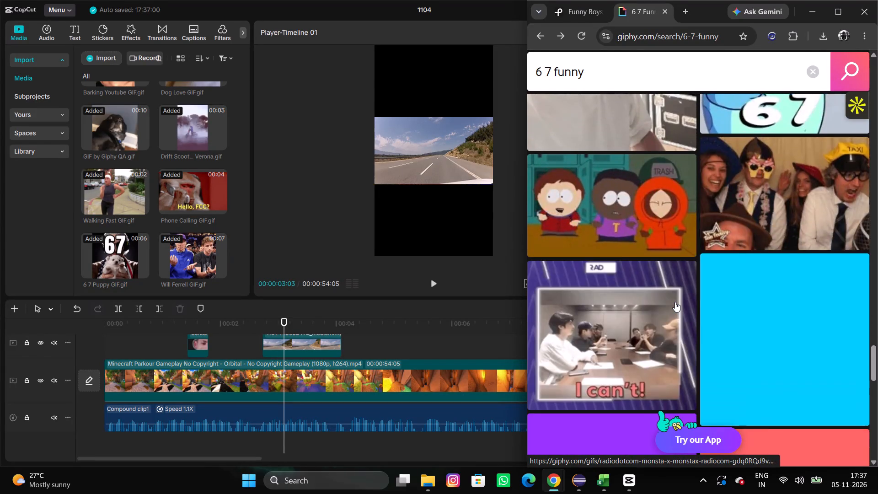
pyautogui.scroll(-2, 675, 302)
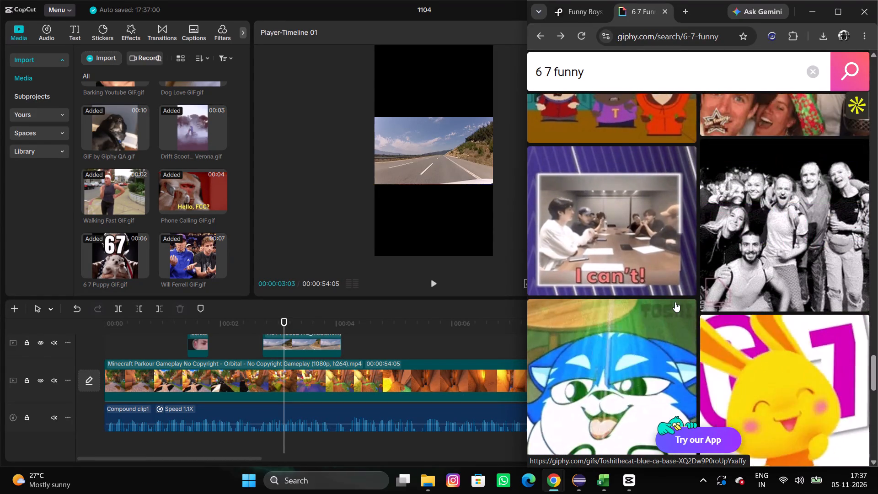
pyautogui.scroll(-6, 675, 302)
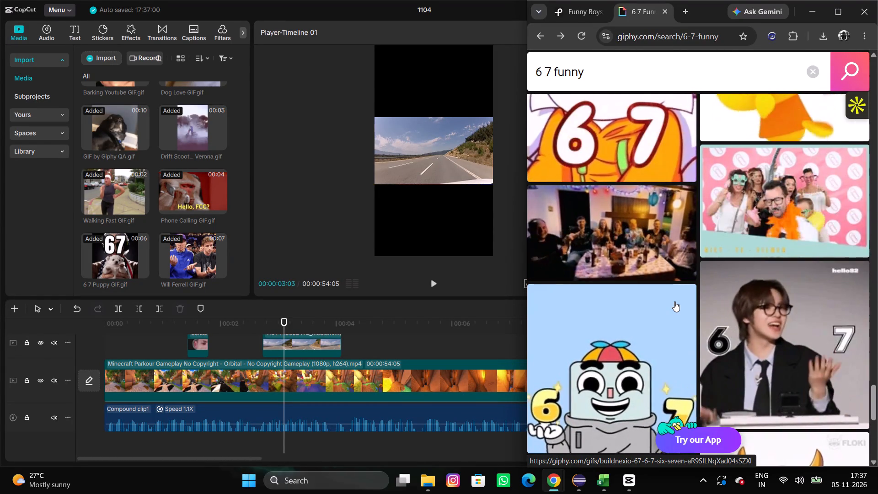
pyautogui.scroll(-3, 755, 363)
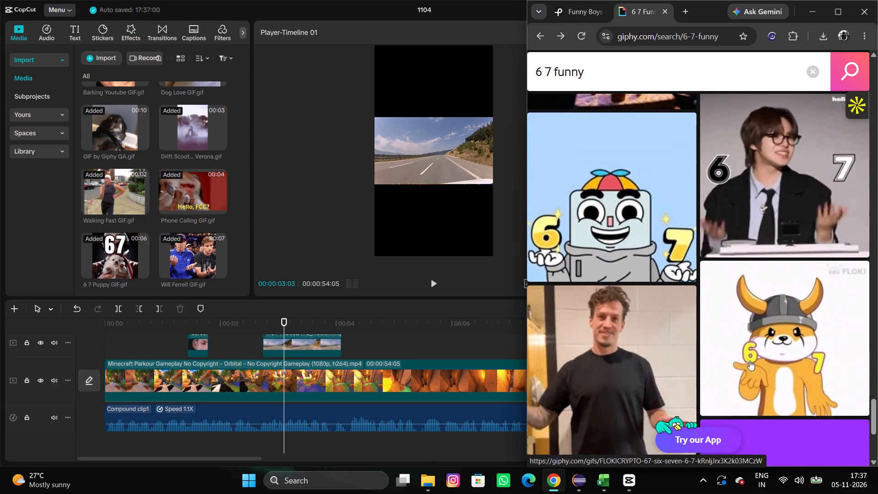
# Open the 6 7 Leo GIF of the person in glasses and a black suit, and download it from GIPHY.
pyautogui.click(738, 233)
pyautogui.click(789, 171)
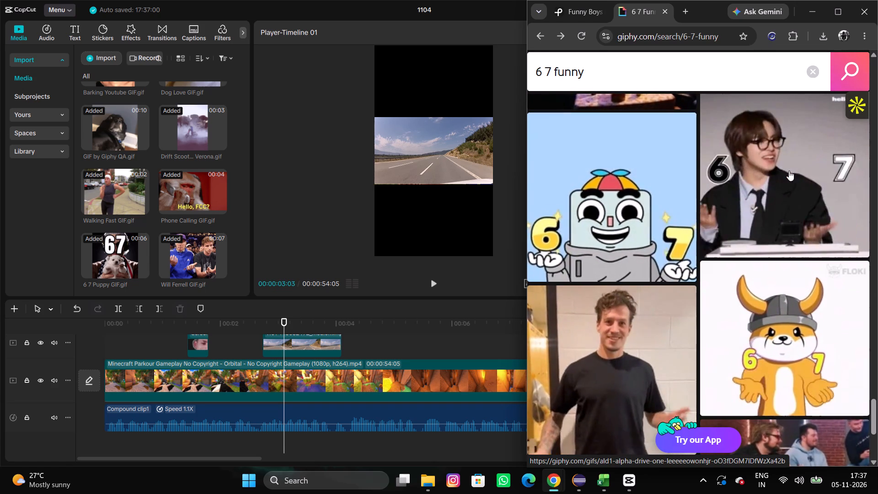
pyautogui.scroll(20, 789, 171)
pyautogui.scroll(5, 789, 171)
pyautogui.scroll(18, 789, 170)
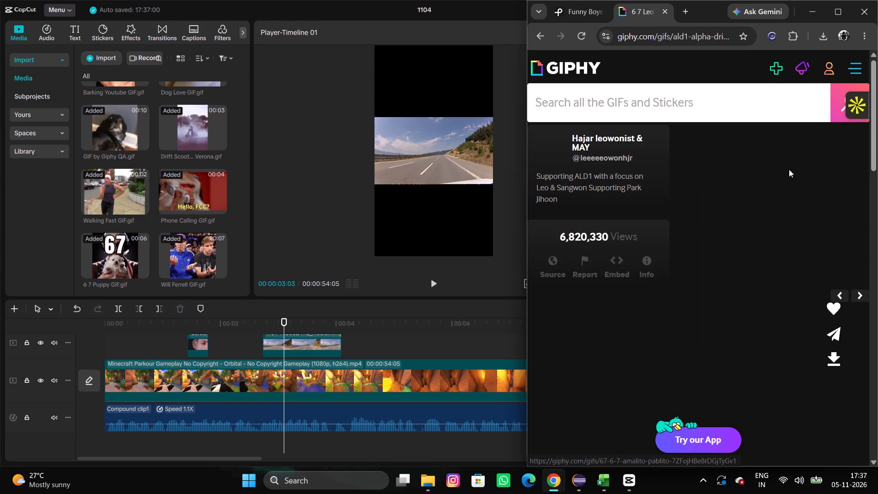
pyautogui.scroll(3, 789, 169)
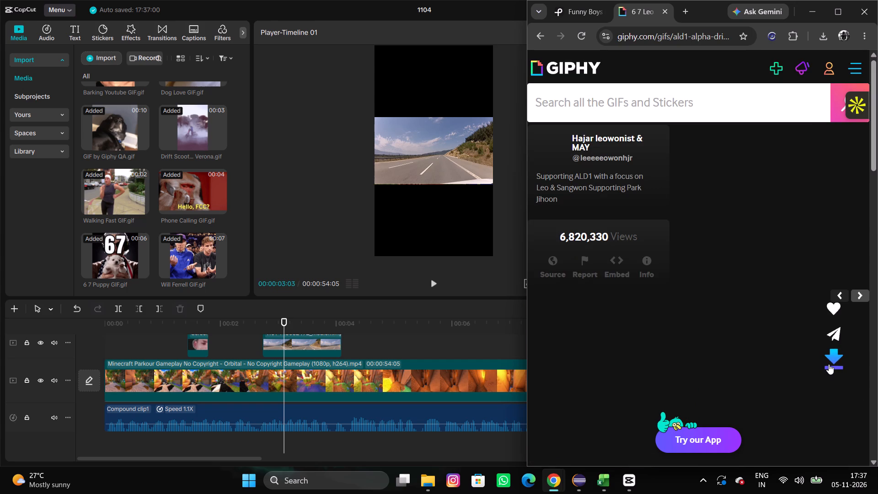
pyautogui.click(829, 363)
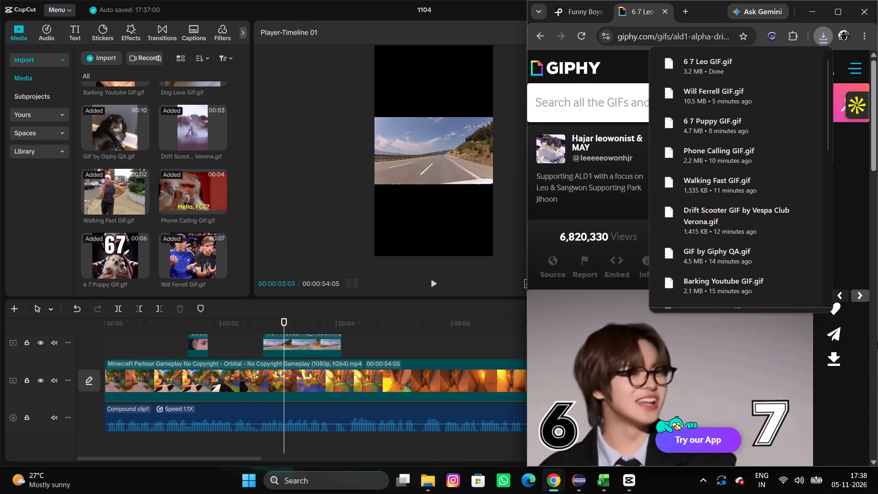
# Switch back to CapCut and import the 6 7 Leo GIF from the Downloads folder into the project media.
pyautogui.click(394, 354)
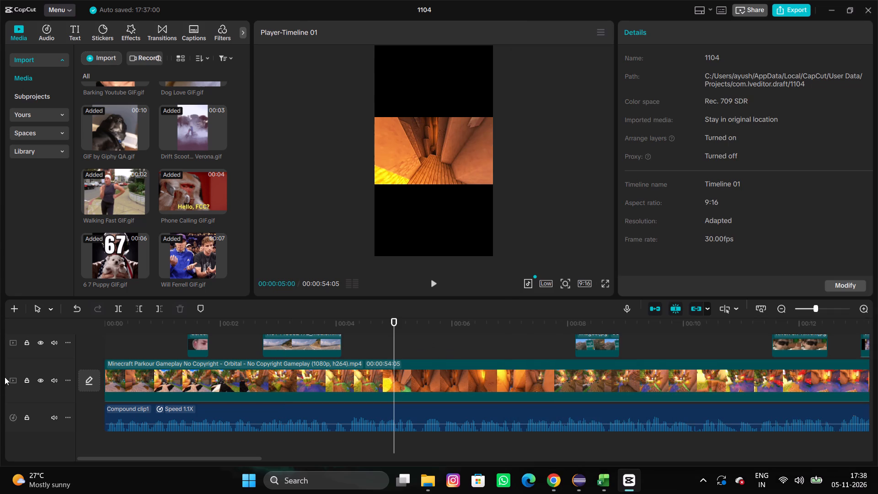
pyautogui.click(88, 52)
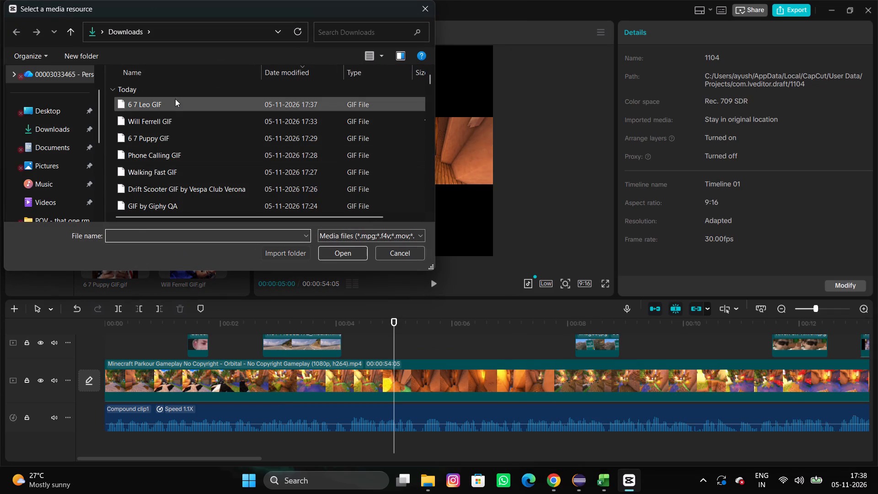
pyautogui.click(175, 99)
pyautogui.click(334, 247)
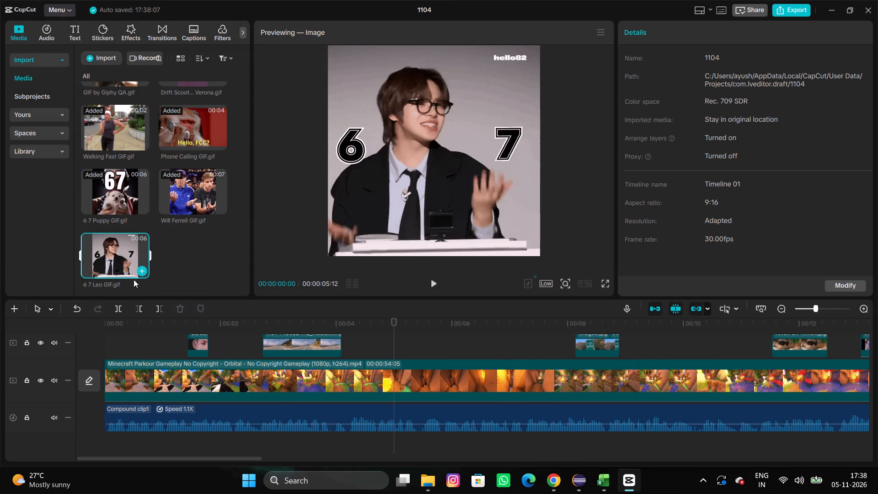
# Set the player's preview quality to Full.
pyautogui.click(544, 283)
pyautogui.click(562, 294)
# Scrub through the whole timeline, then play from near the beginning up to the Will Ferrell overlay at about 00:00:40.
pyautogui.click(153, 352)
pyautogui.moveTo(153, 352); pyautogui.dragTo(152, 352)
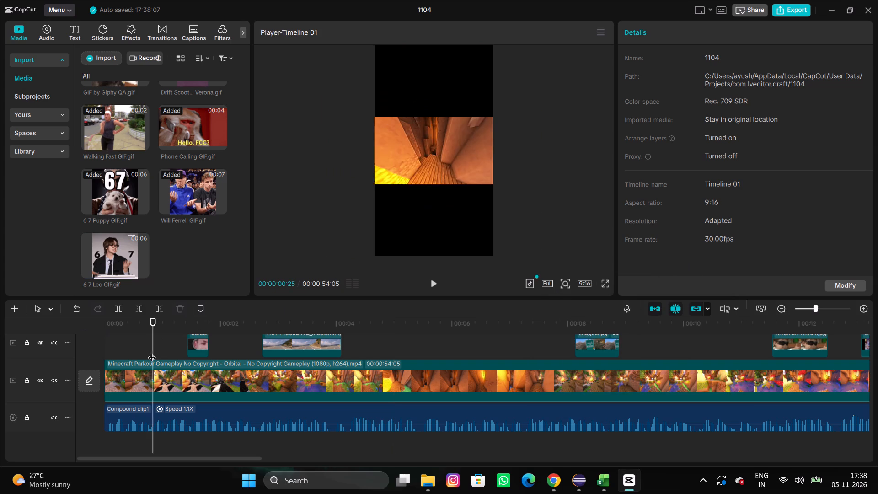
pyautogui.moveTo(152, 352); pyautogui.dragTo(129, 355)
pyautogui.moveTo(129, 355); pyautogui.dragTo(261, 369)
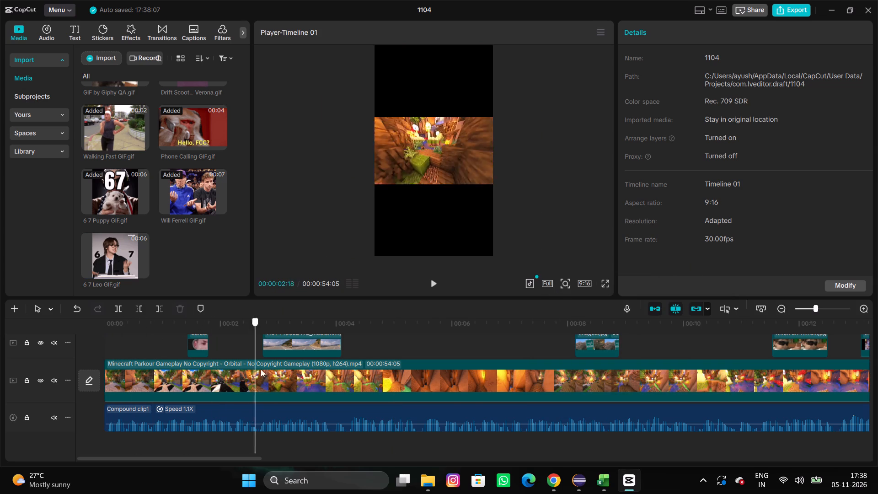
pyautogui.moveTo(261, 369); pyautogui.dragTo(798, 358)
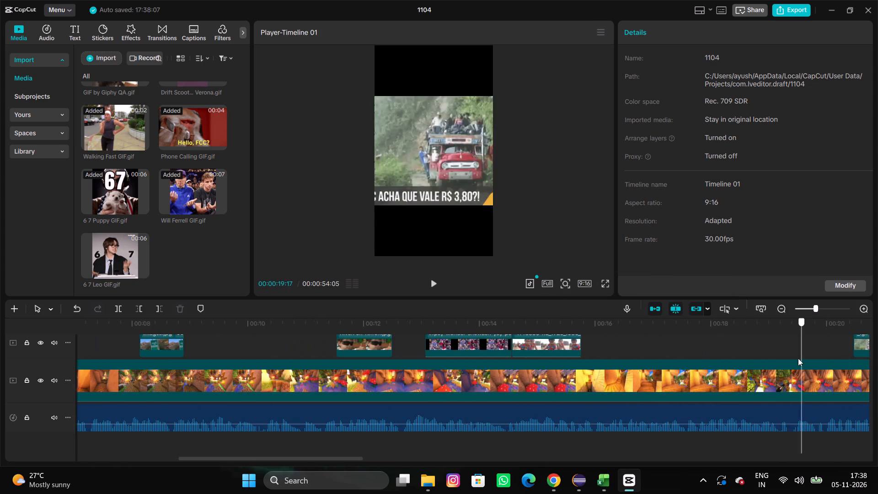
pyautogui.moveTo(798, 358); pyautogui.dragTo(877, 325)
pyautogui.click(877, 313)
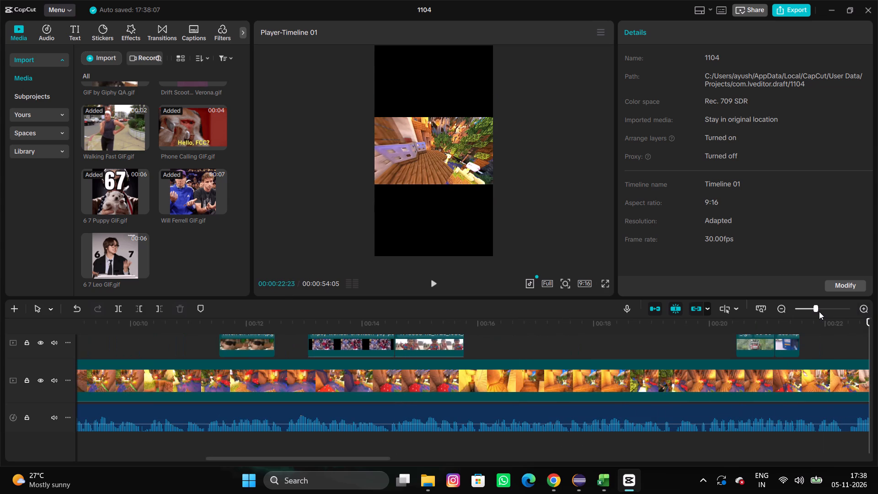
pyautogui.click(822, 330)
pyautogui.click(824, 334)
pyautogui.moveTo(824, 334); pyautogui.dragTo(855, 322)
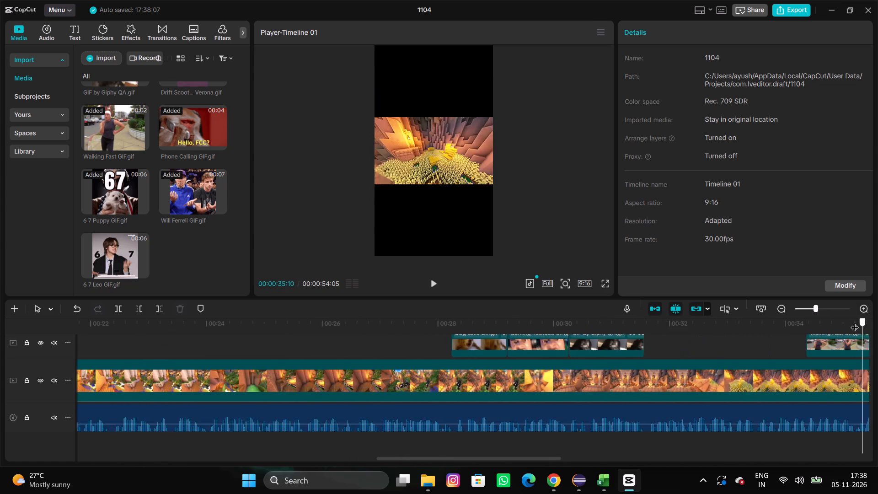
pyautogui.moveTo(855, 322); pyautogui.dragTo(871, 330)
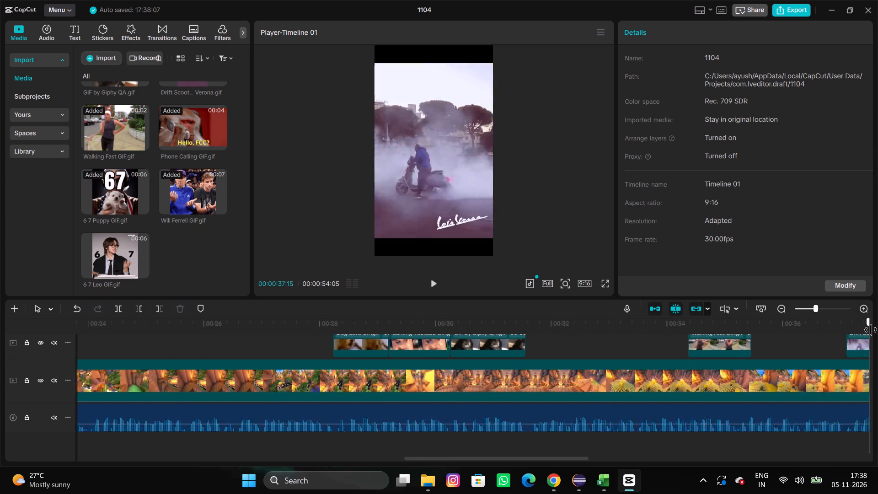
pyautogui.moveTo(871, 330); pyautogui.dragTo(877, 321)
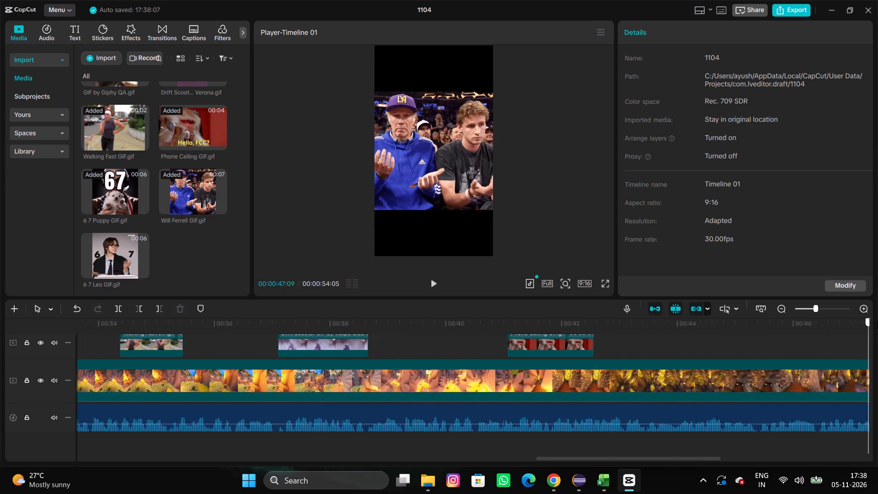
pyautogui.moveTo(877, 321); pyautogui.dragTo(786, 327)
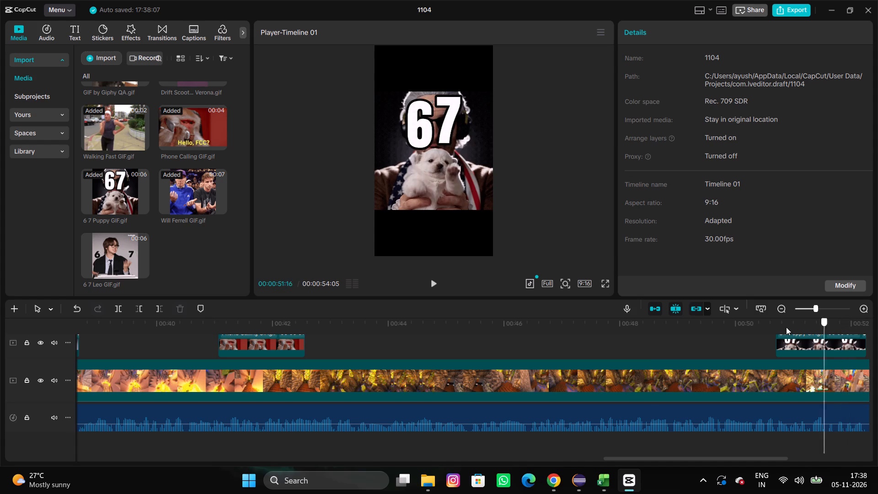
pyautogui.moveTo(786, 327); pyautogui.dragTo(323, 355)
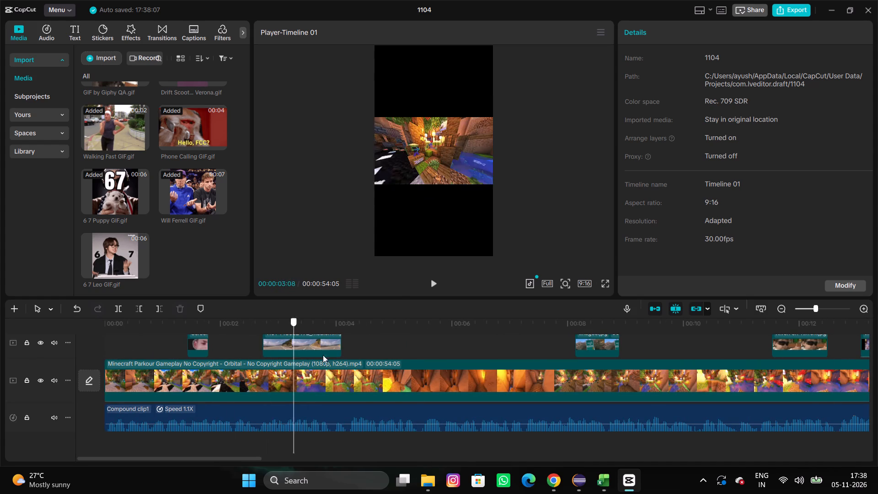
pyautogui.moveTo(323, 355); pyautogui.dragTo(407, 355)
pyautogui.press('space')
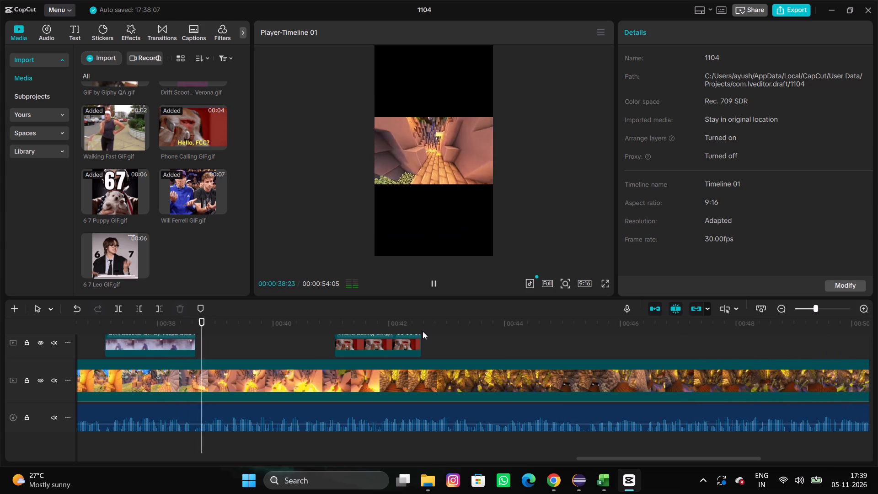
pyautogui.press('space')
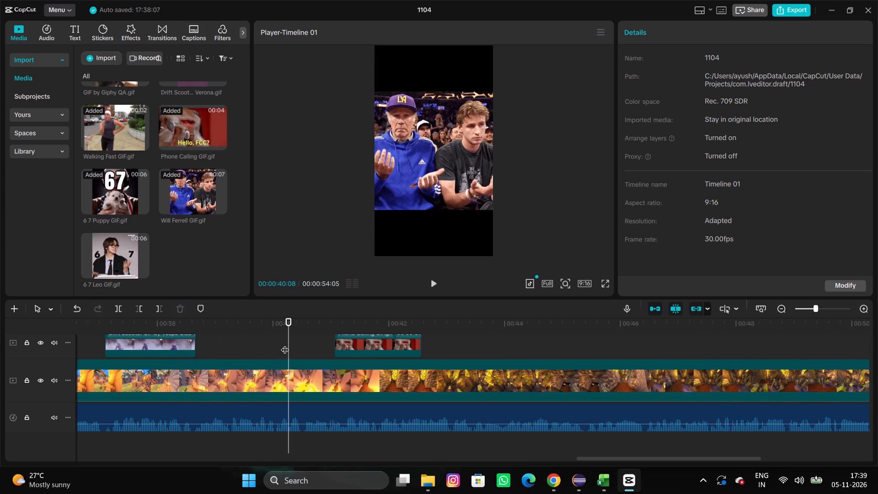
# Place the 6 7 Leo GIF on a new track above the Will Ferrell overlay, starting at about 00:00:40:01.
pyautogui.click(272, 338)
pyautogui.doubleClick(272, 338)
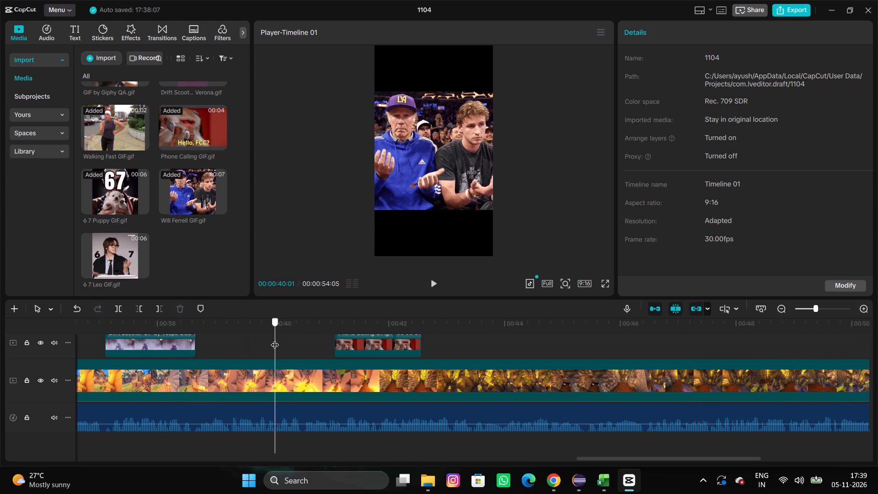
pyautogui.moveTo(98, 259); pyautogui.dragTo(272, 317)
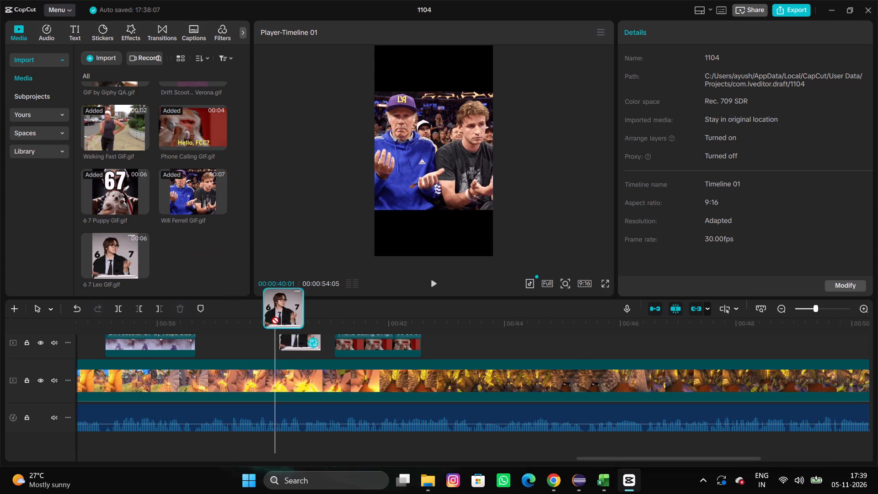
pyautogui.moveTo(272, 317); pyautogui.dragTo(269, 317)
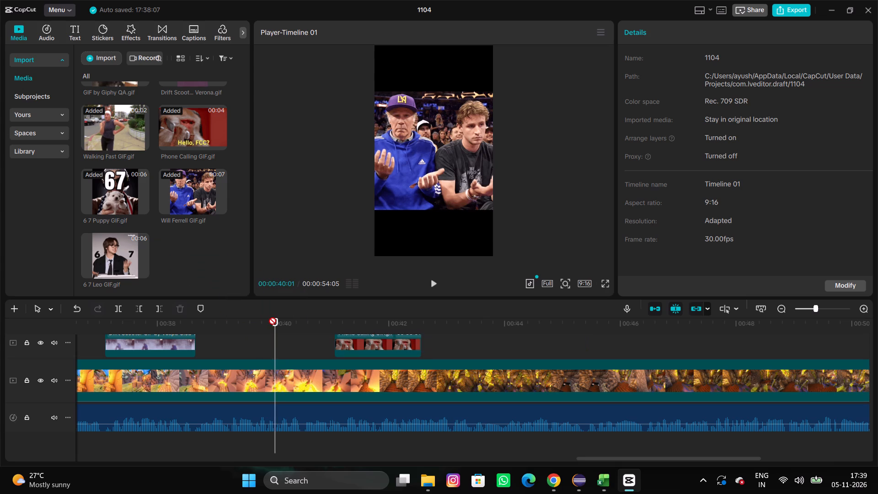
pyautogui.moveTo(269, 317); pyautogui.dragTo(273, 328)
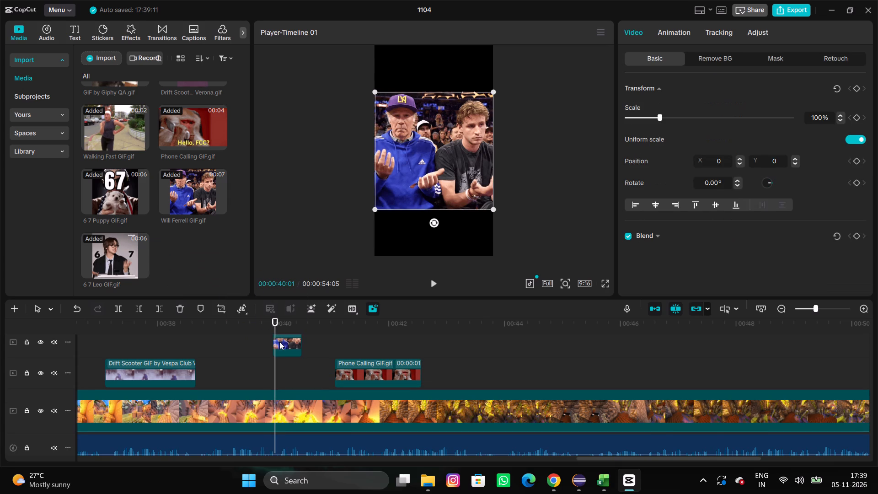
# Delete the Will Ferrell overlay that starts at about 00:00:40, beneath the 6 7 Leo GIF.
pyautogui.moveTo(277, 357); pyautogui.dragTo(273, 359)
pyautogui.scroll(3, 275, 361)
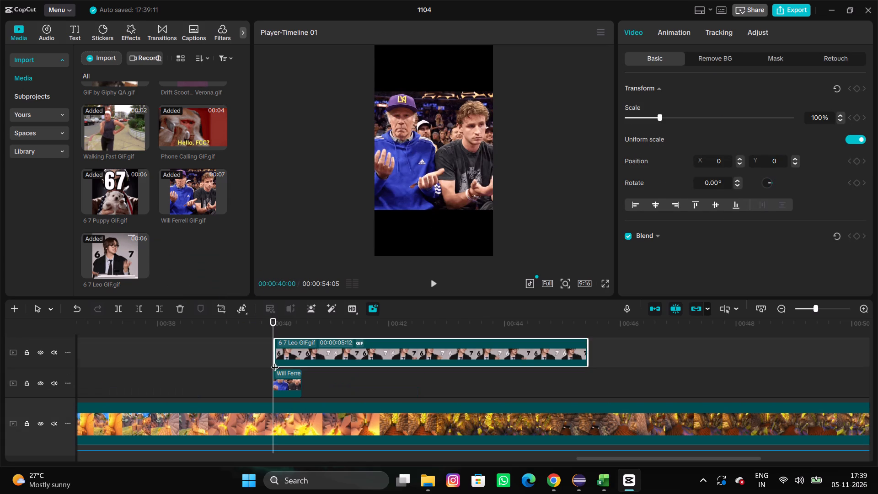
pyautogui.click(291, 376)
pyautogui.press('BackSpace')
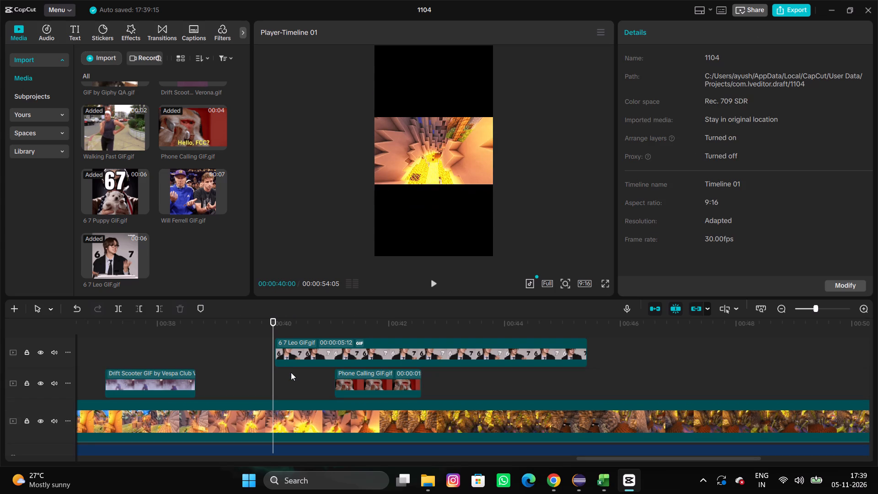
# Play the 6 7 Leo GIF overlay against the audio and trim its end to about 00:00:40:15.
pyautogui.press('space')
pyautogui.press('space')
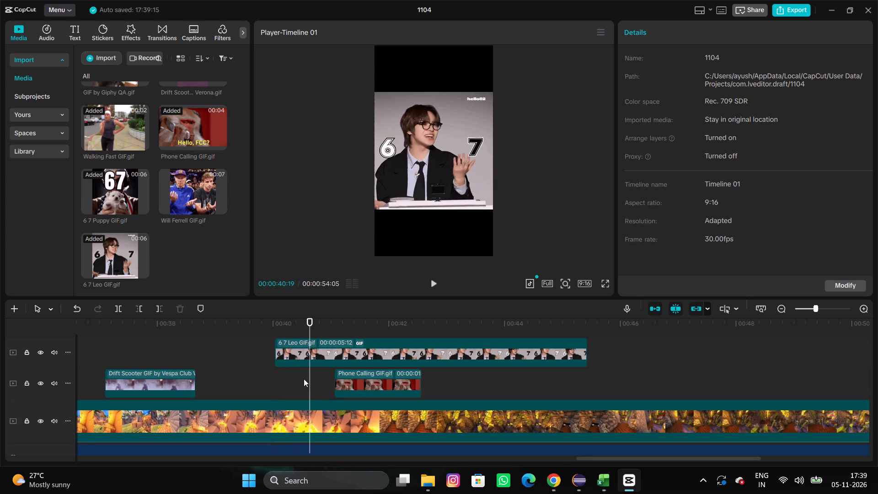
pyautogui.click(300, 384)
pyautogui.moveTo(300, 384); pyautogui.dragTo(289, 385)
pyautogui.scroll(-3, 289, 385)
pyautogui.scroll(2, 289, 385)
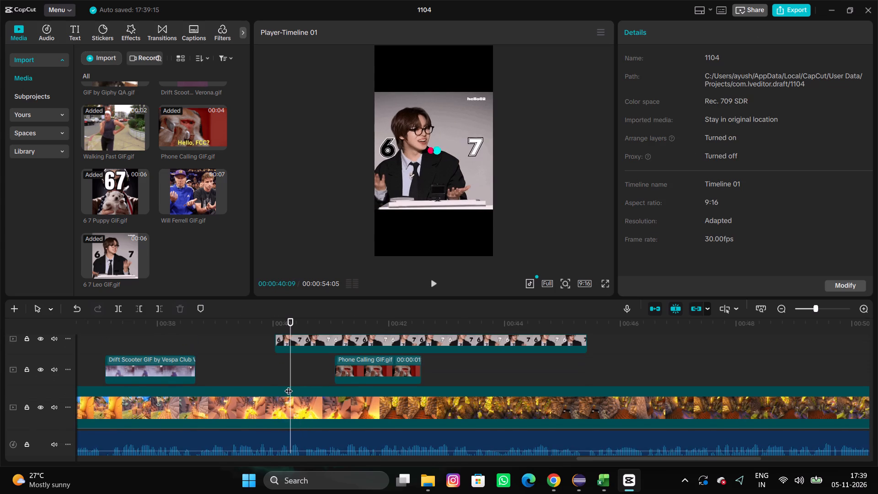
pyautogui.click(295, 378)
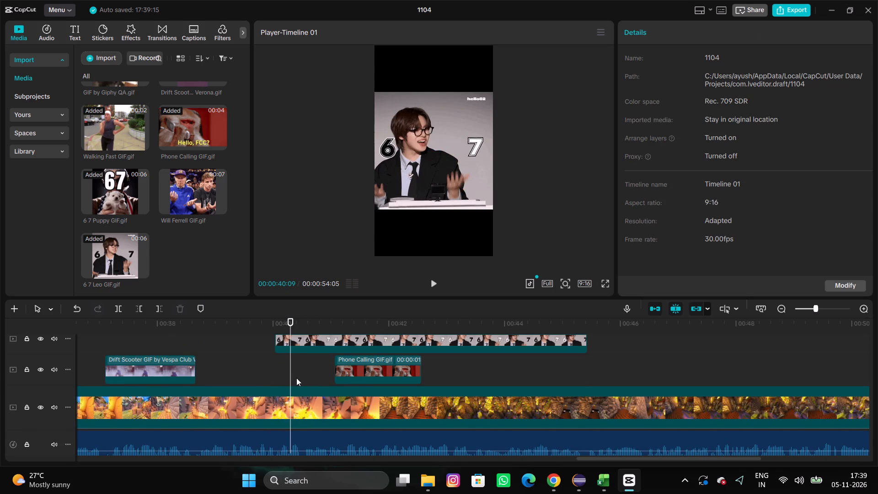
pyautogui.doubleClick(299, 378)
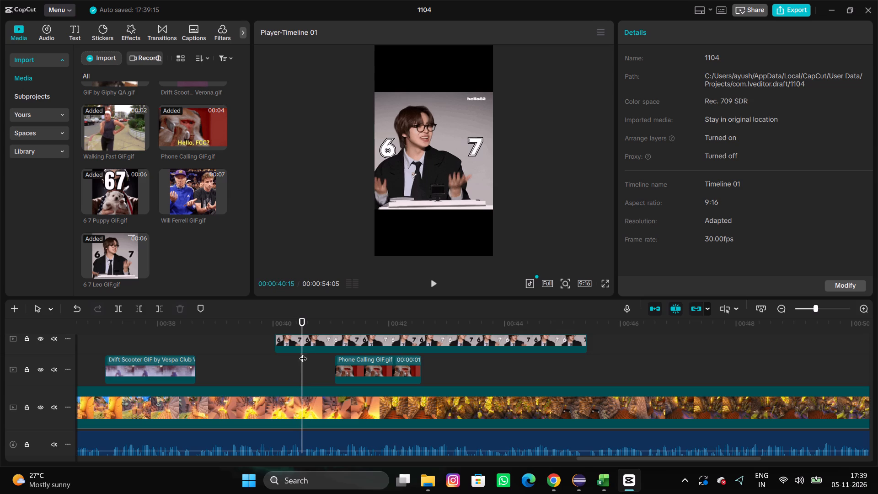
pyautogui.click(308, 344)
pyautogui.press('w')
# Replay the trimmed 6 7 Leo GIF and move it onto the overlay track between the Drift Scooter and Phone Calling GIFs.
pyautogui.click(282, 365)
pyautogui.moveTo(282, 365); pyautogui.dragTo(277, 365)
pyautogui.moveTo(277, 365); pyautogui.dragTo(242, 374)
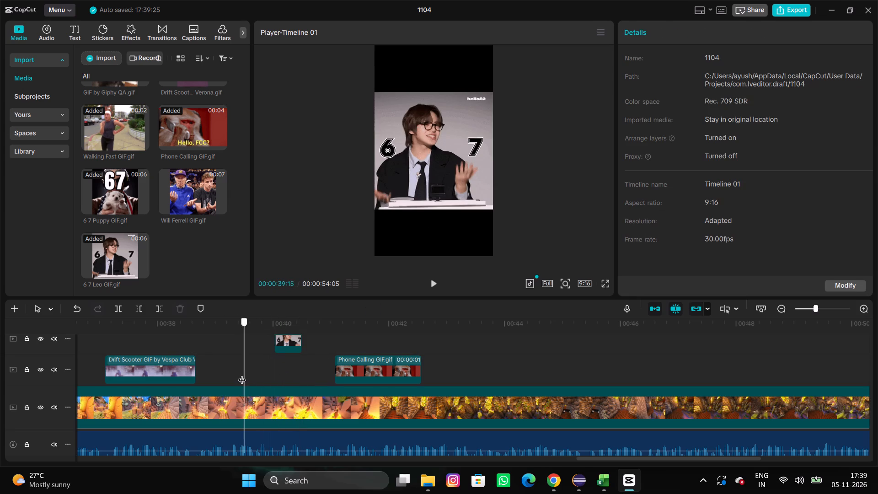
pyautogui.moveTo(242, 374); pyautogui.dragTo(241, 374)
pyautogui.press('space')
pyautogui.press('space')
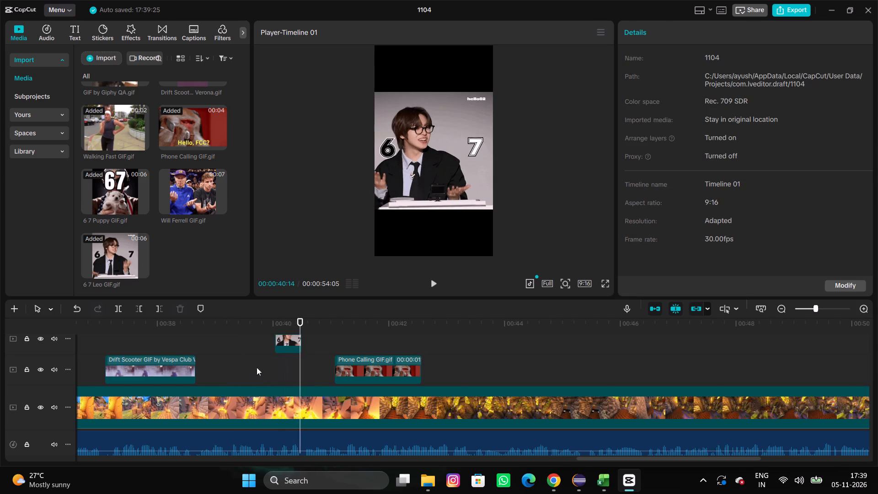
pyautogui.moveTo(286, 345); pyautogui.dragTo(286, 371)
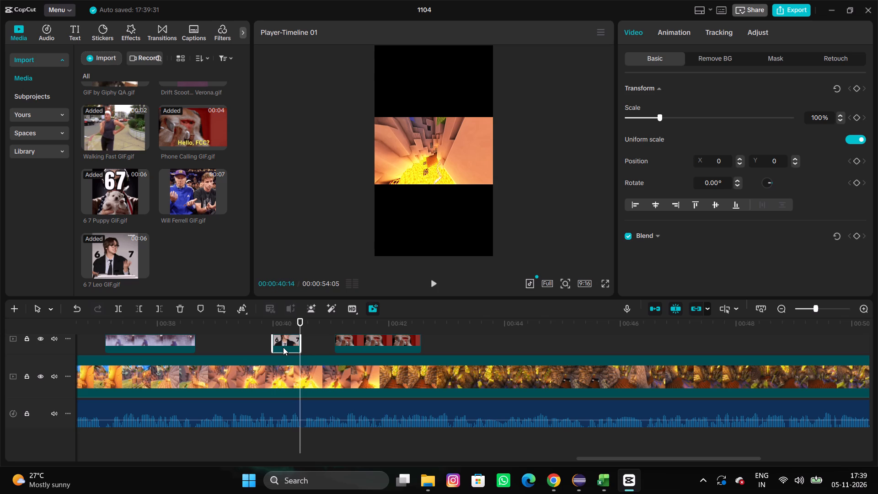
# Paste a copy of the trimmed 6 7 Leo GIF overlay at about 00:00:47:17 and play from there to the end.
pyautogui.rightClick(283, 347)
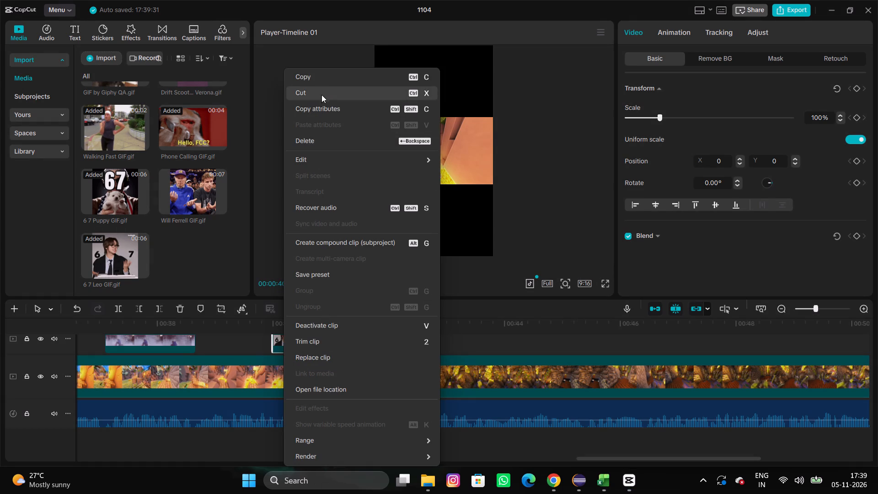
pyautogui.click(322, 77)
pyautogui.click(217, 349)
pyautogui.press('space')
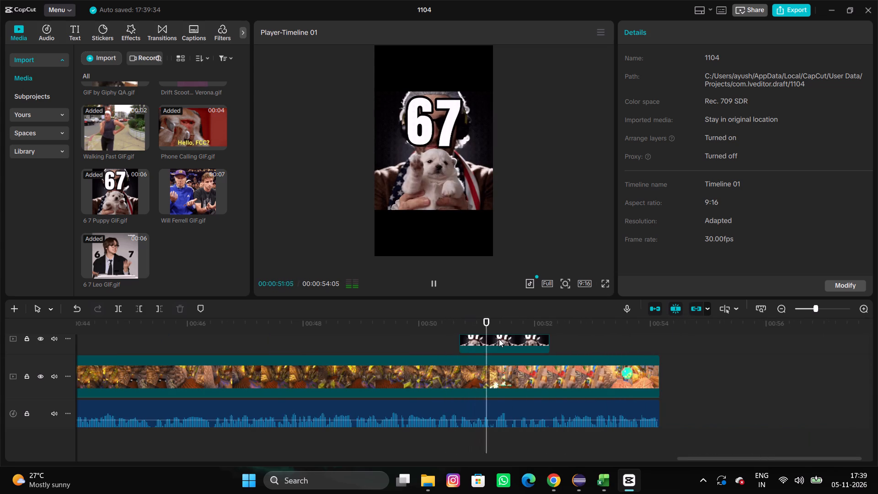
pyautogui.click(155, 328)
pyautogui.press('space')
pyautogui.press('space')
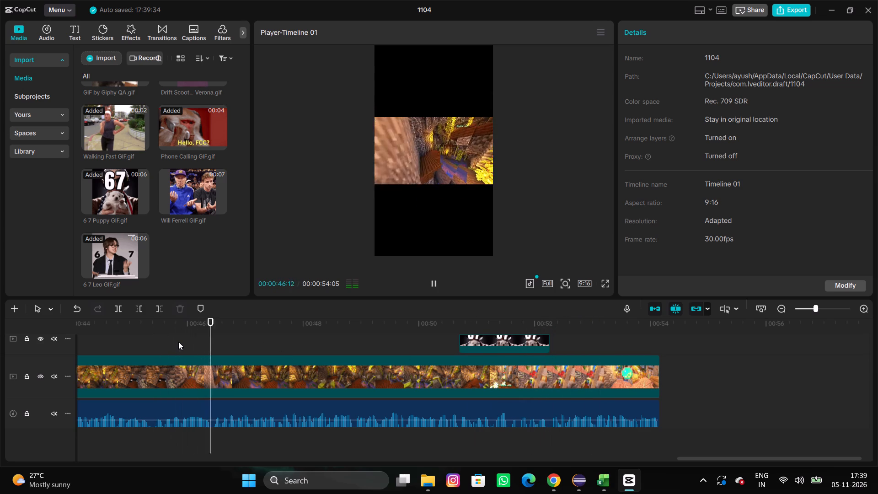
pyautogui.press('space')
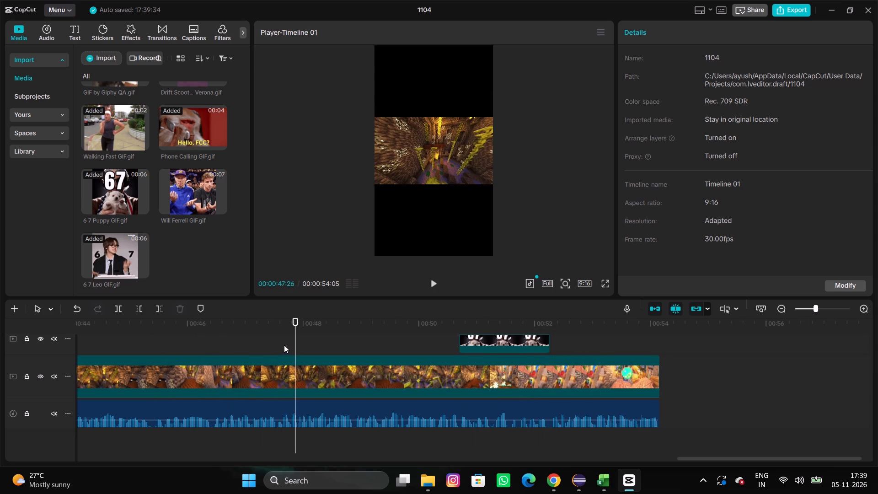
pyautogui.click(278, 345)
pyautogui.click(278, 345)
pyautogui.rightClick(292, 344)
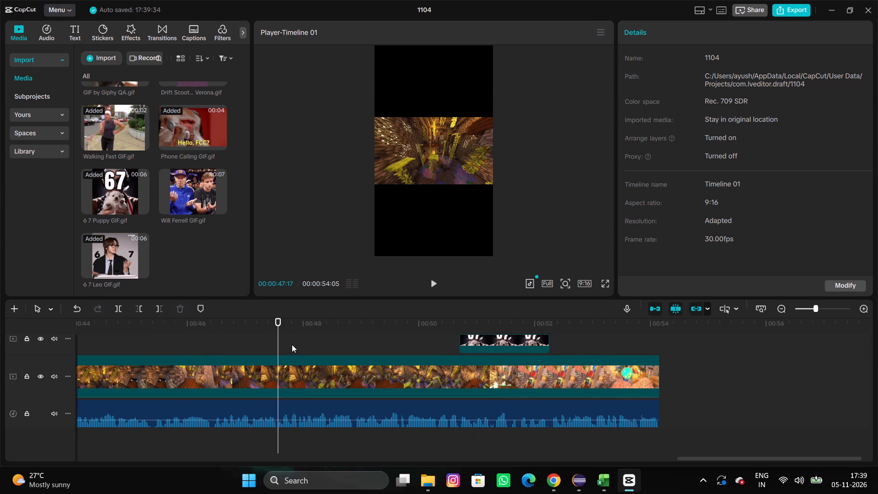
pyautogui.click(319, 387)
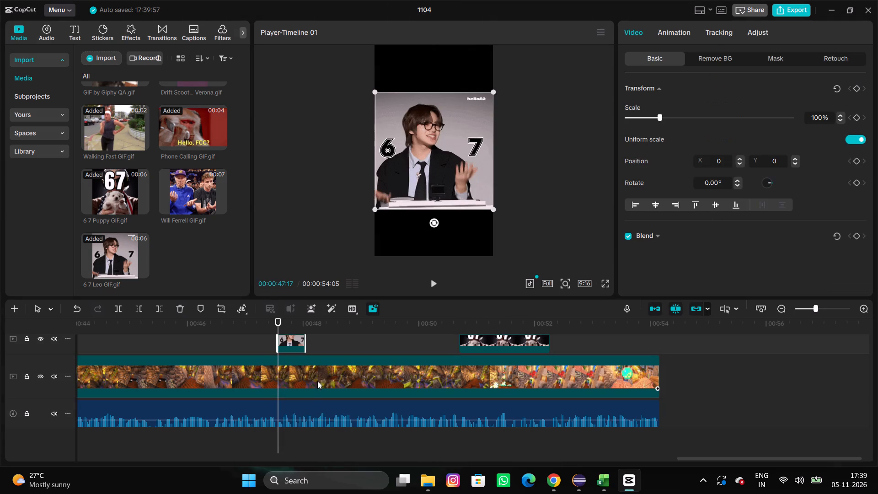
pyautogui.press('space')
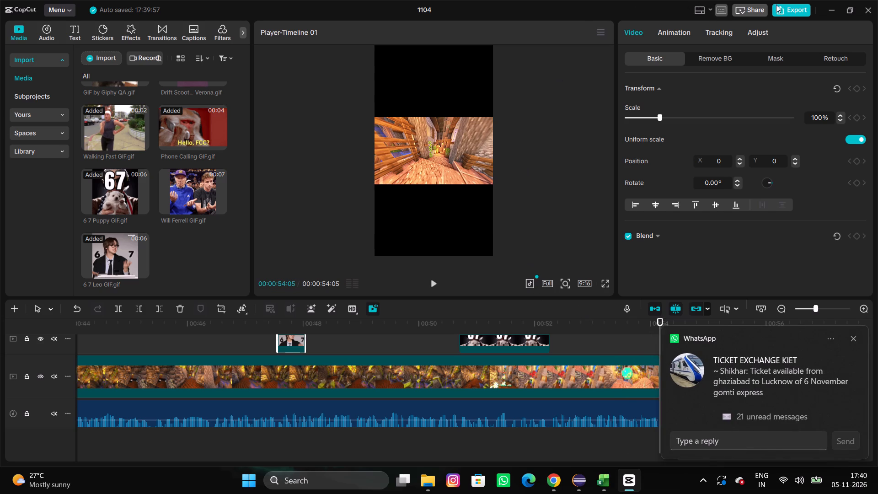
# Open the export settings and name the exported video short1.
pyautogui.click(797, 9)
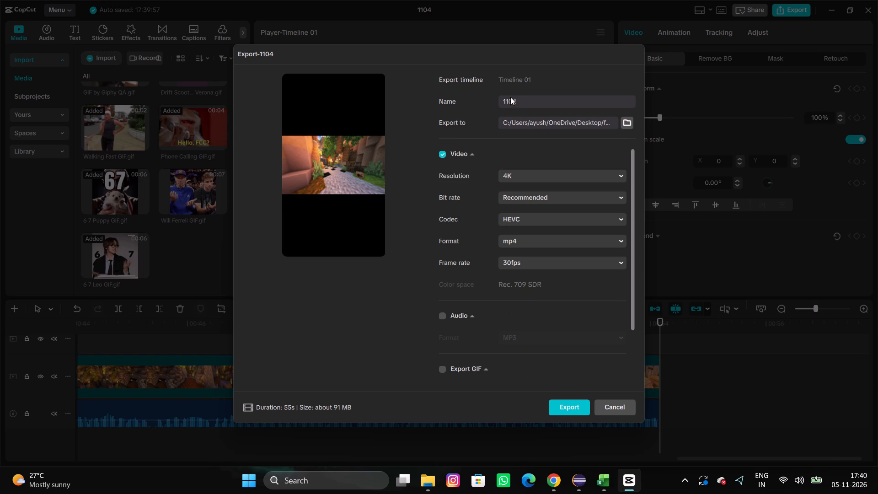
pyautogui.moveTo(525, 97); pyautogui.dragTo(478, 97)
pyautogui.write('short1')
pyautogui.scroll(1, 437, 98)
# Open the folder selection for the export destination.
pyautogui.click(629, 121)
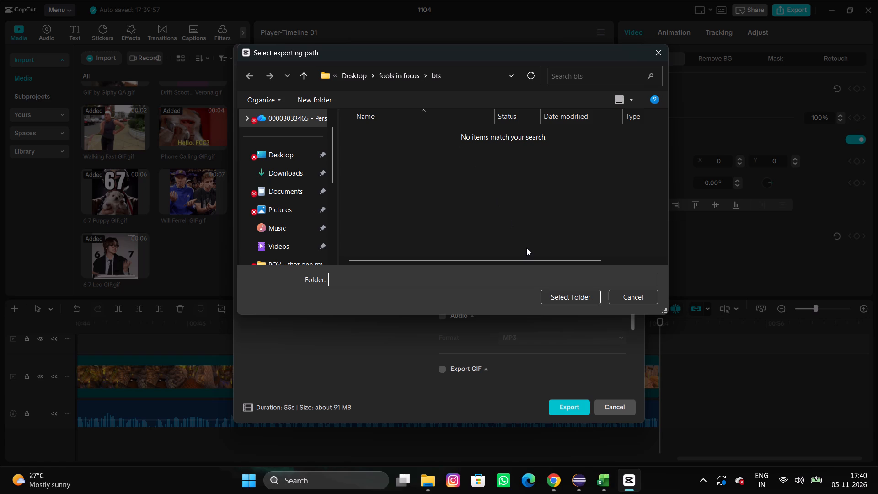
# Choose the bts folder as the export destination, export the short1 video there, and close the export window without sharing.
pyautogui.click(546, 297)
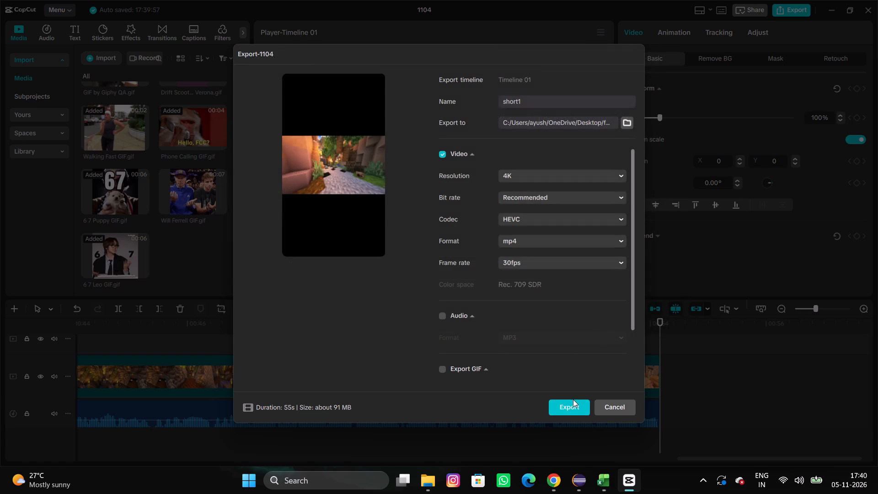
pyautogui.click(573, 407)
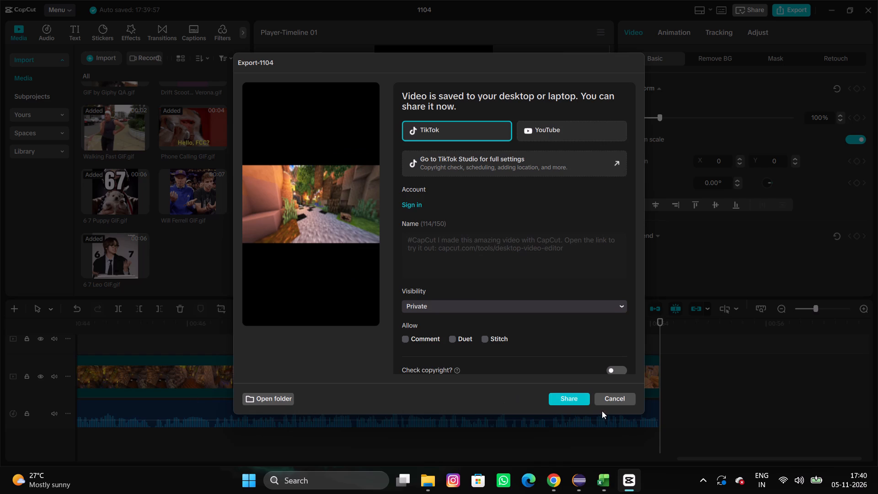
pyautogui.click(610, 400)
# Bring up the open Chrome windows to switch to the browser.
pyautogui.click(558, 484)
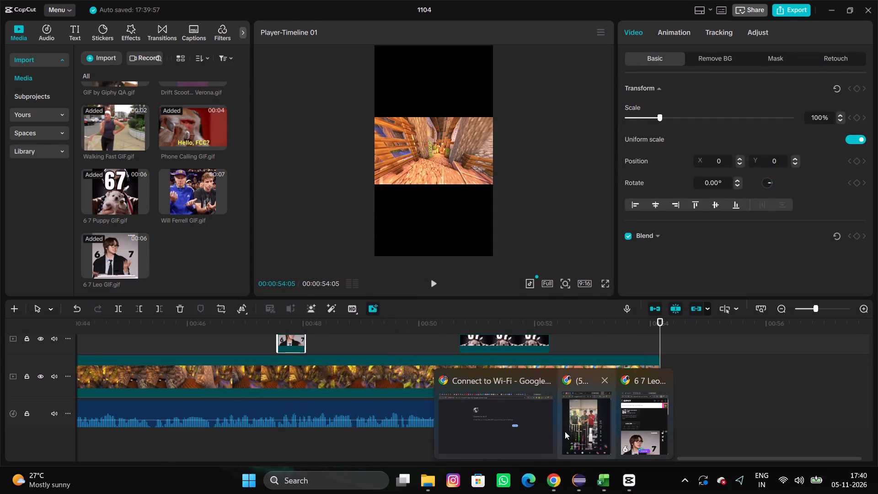
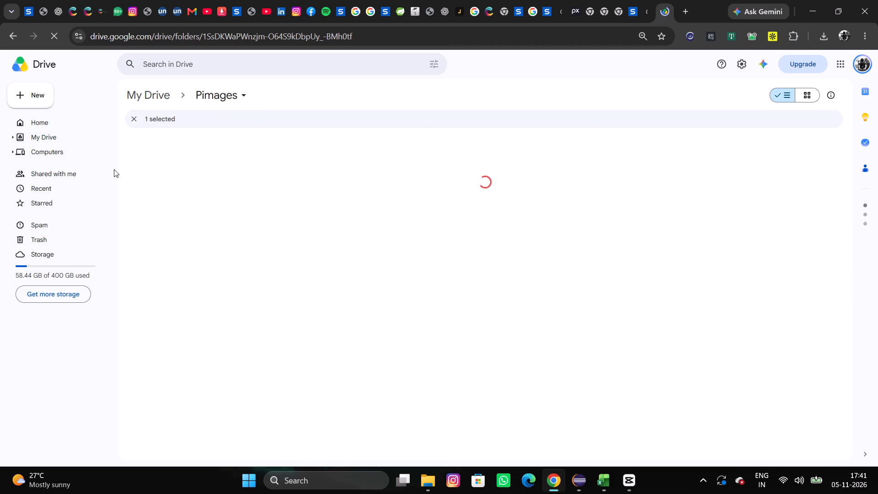
# Go back to My Drive and open the Edited videos folder.
pyautogui.click(153, 94)
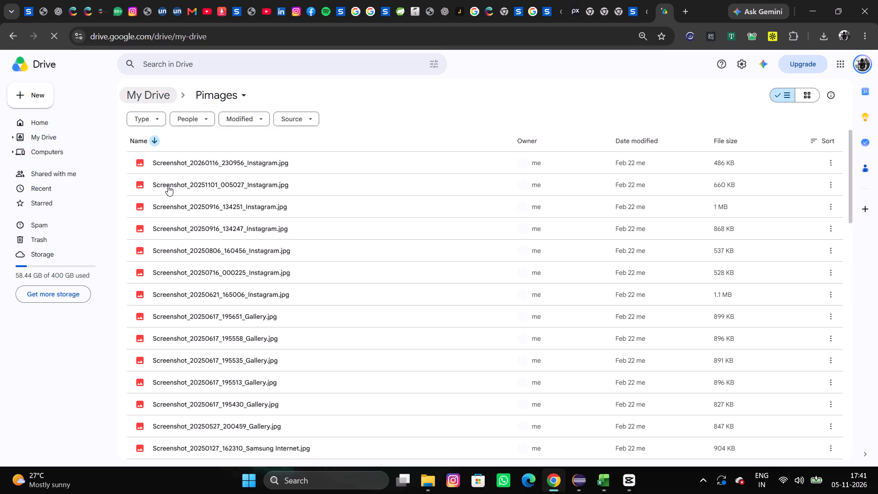
pyautogui.doubleClick(166, 204)
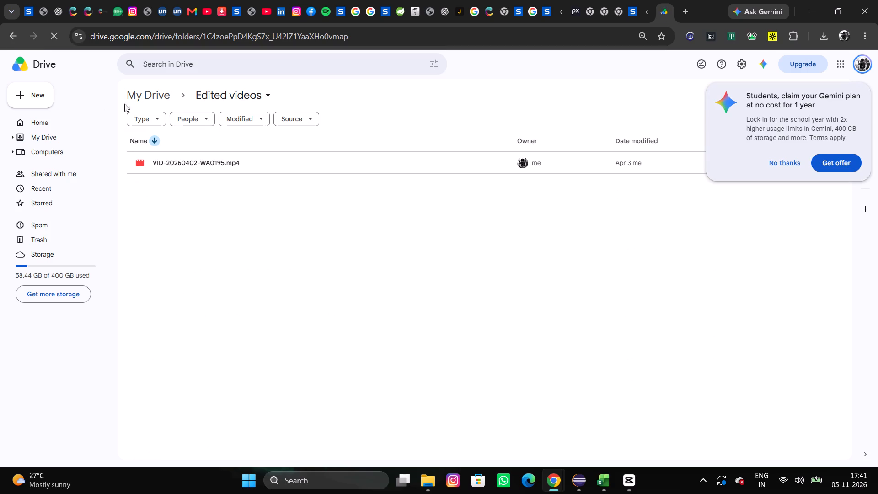
# Start a file upload into Edited videos and browse to the bts folder inside fools in focus on the Desktop.
pyautogui.click(33, 93)
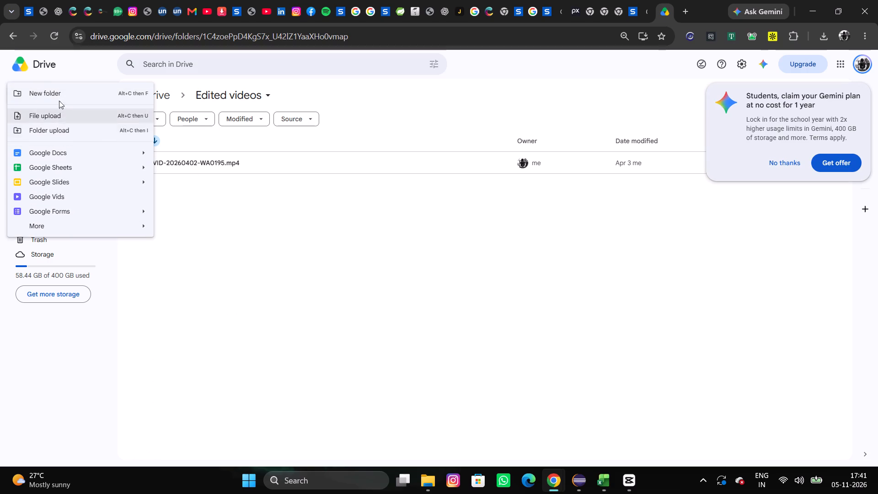
pyautogui.click(46, 118)
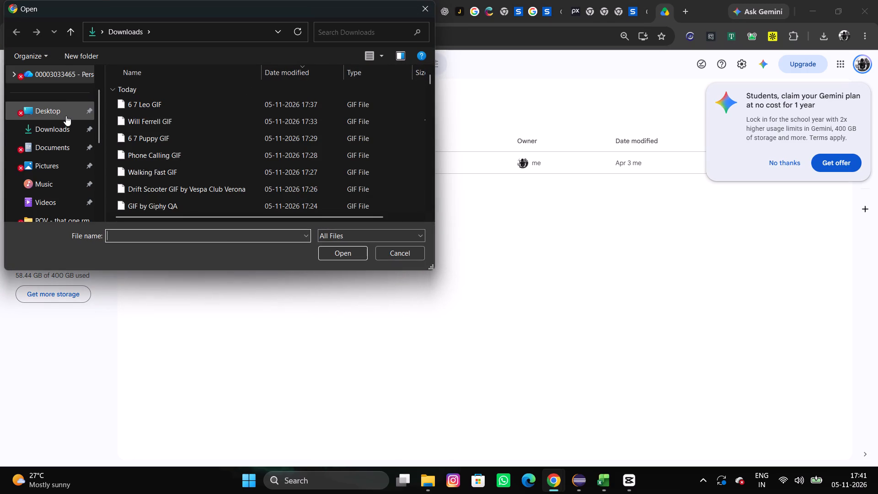
pyautogui.click(66, 113)
pyautogui.scroll(-2, 186, 134)
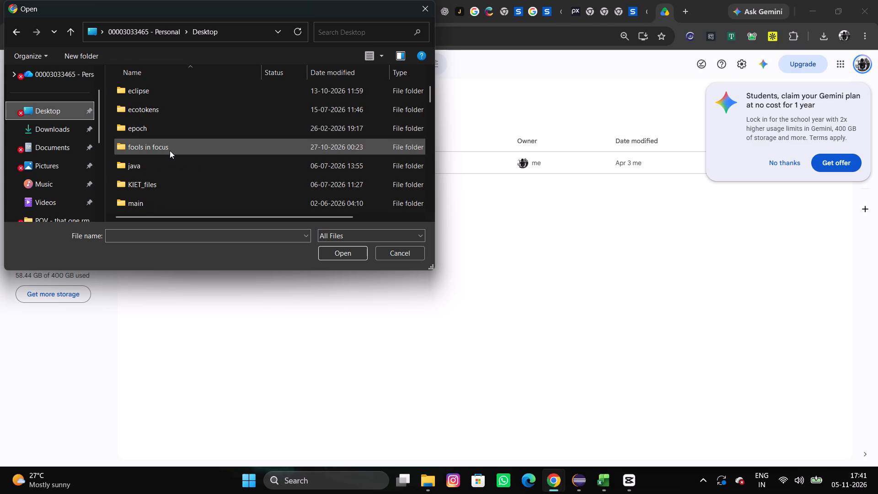
pyautogui.doubleClick(169, 151)
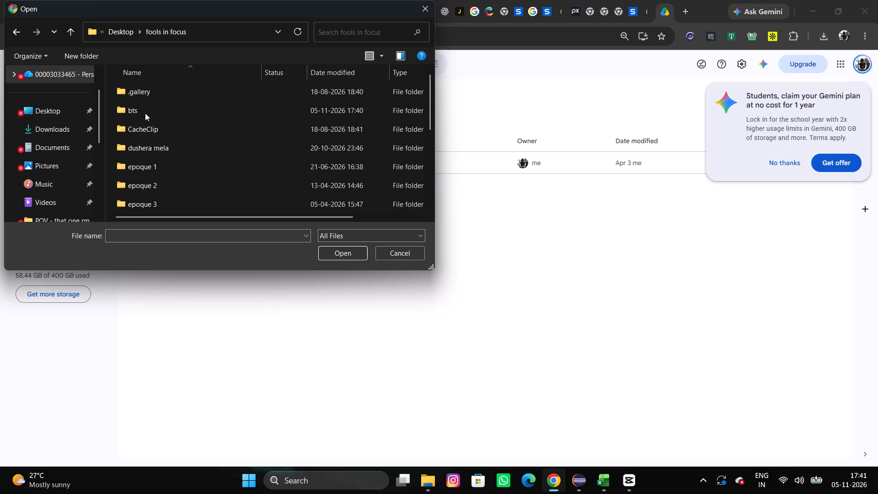
pyautogui.scroll(-3, 142, 145)
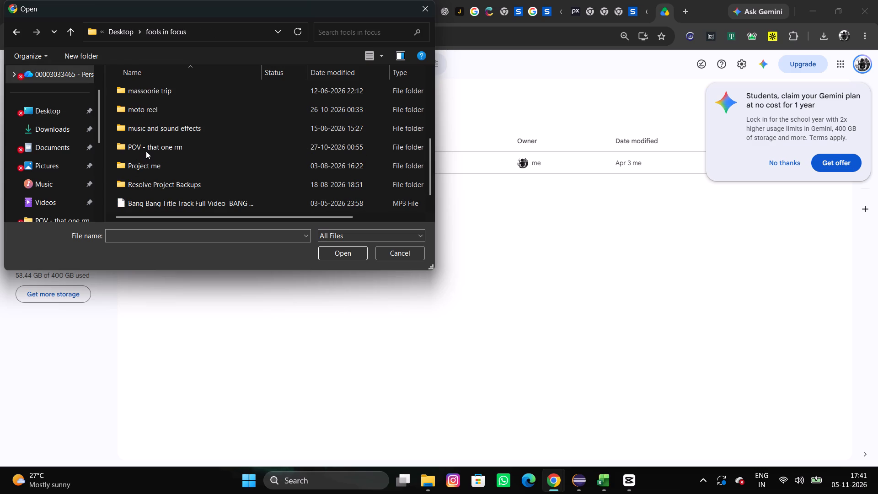
pyautogui.scroll(-3, 146, 151)
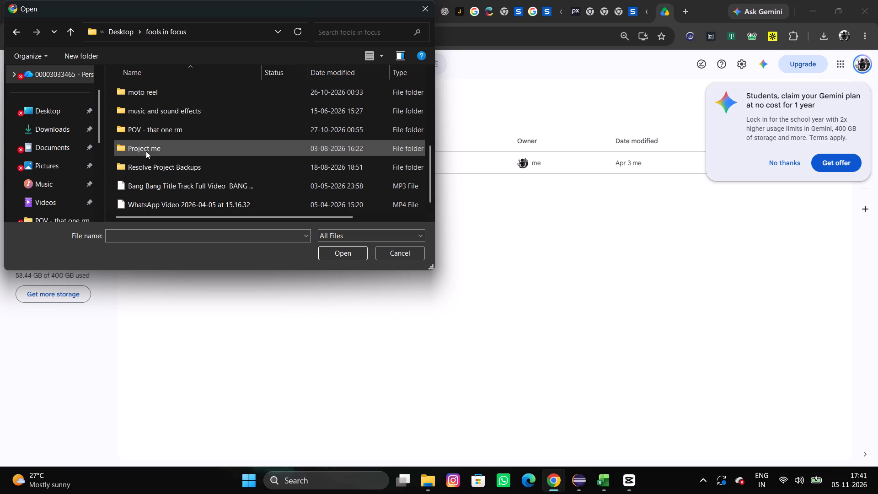
pyautogui.scroll(3, 146, 150)
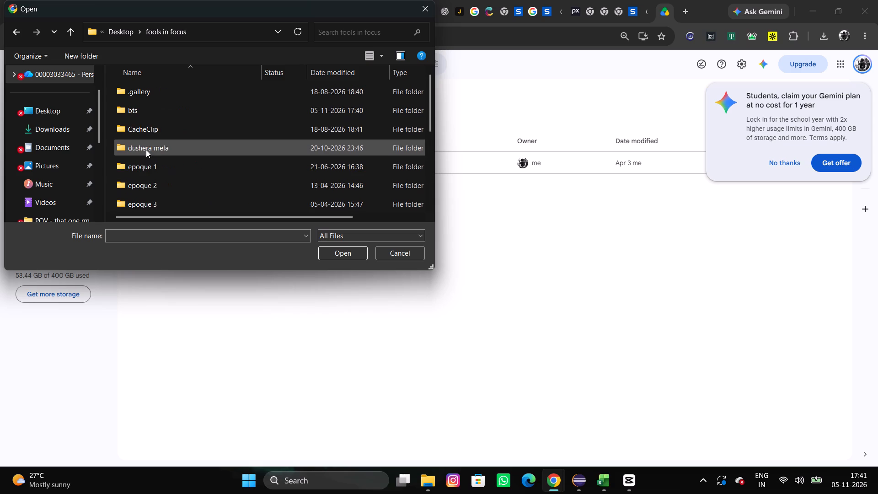
pyautogui.doubleClick(152, 114)
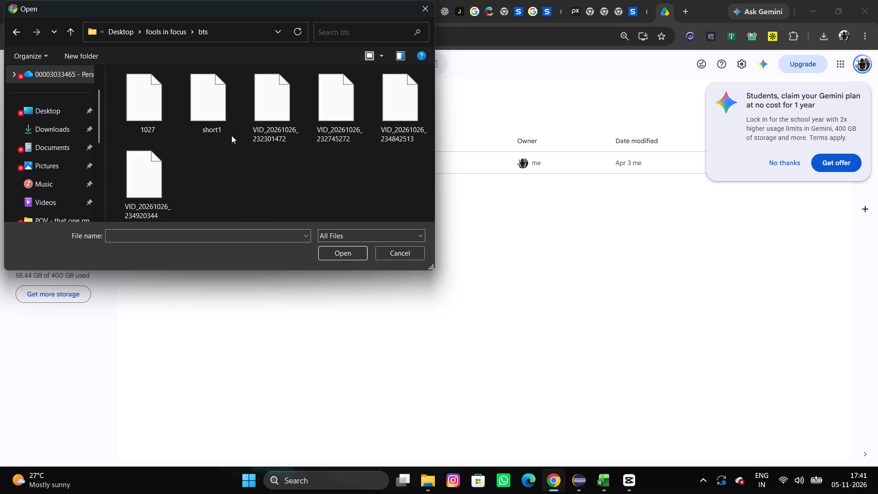
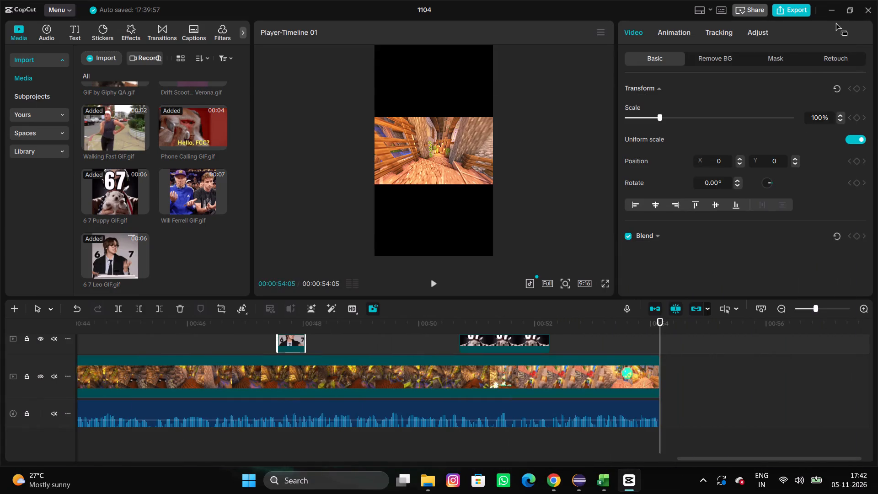
# Minimize the CapCut editor and the GIPHY browser window to clear the view to the desktop.
pyautogui.click(830, 18)
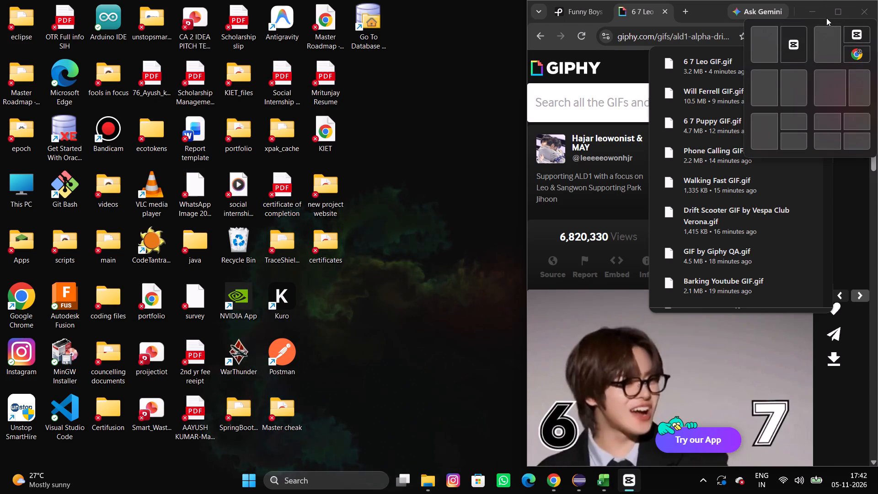
pyautogui.click(819, 9)
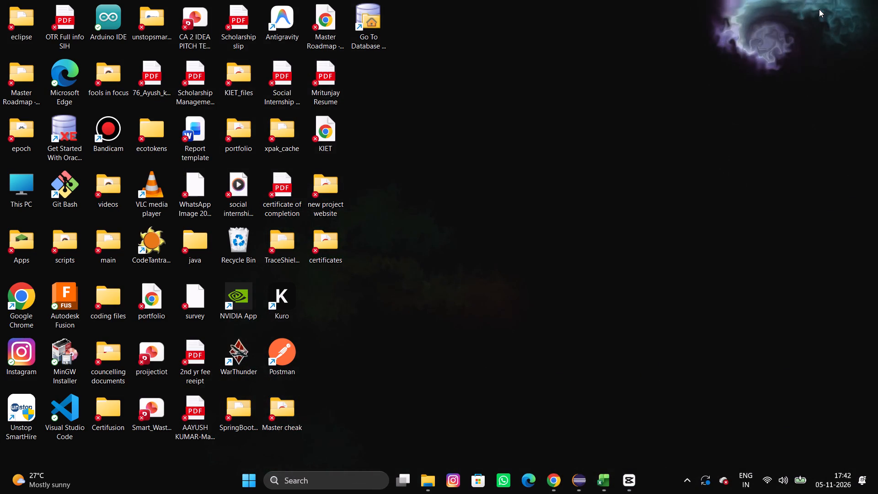